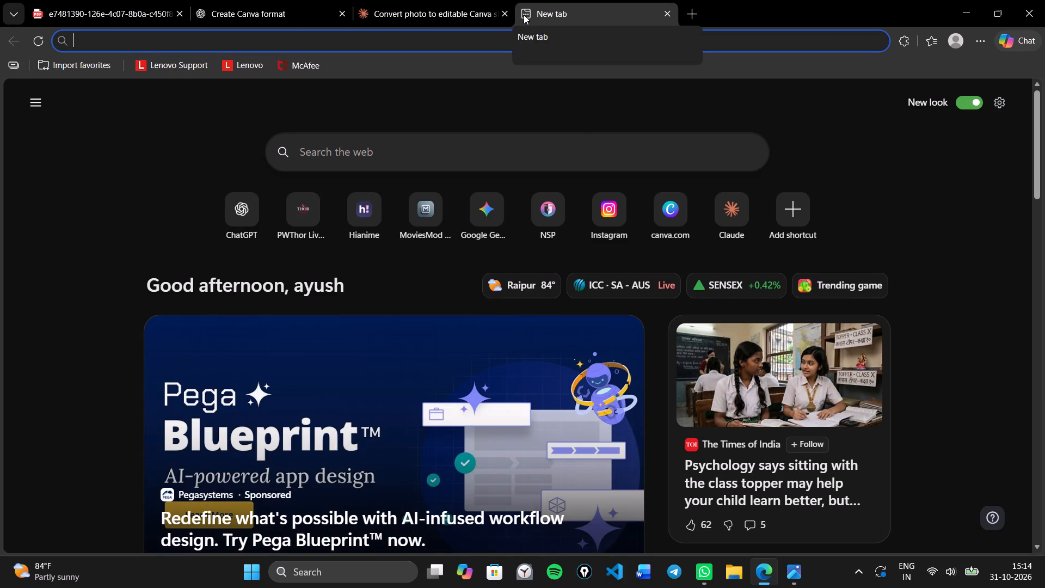
key("c")
type("an")
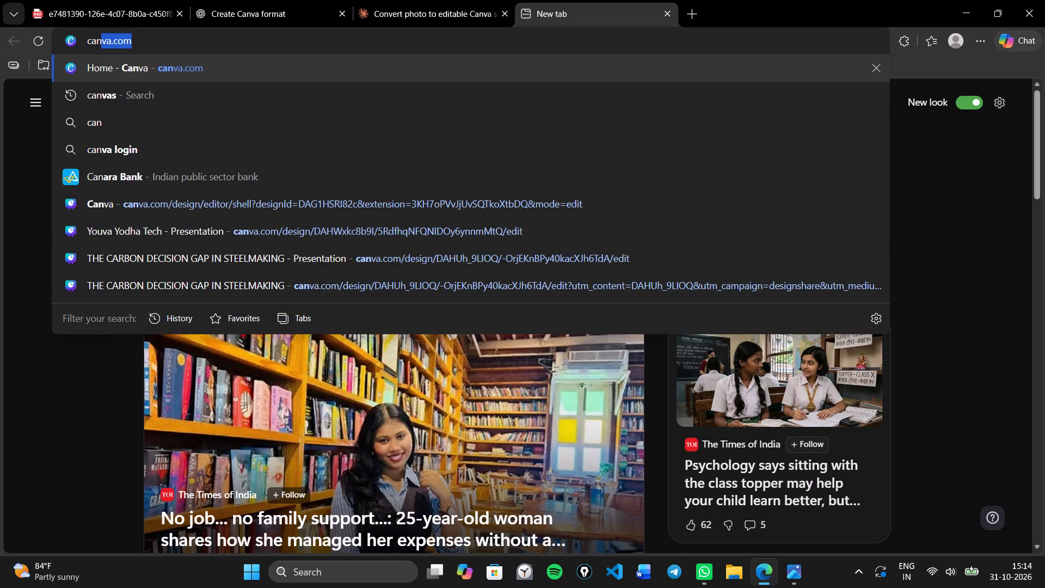
key("Return")
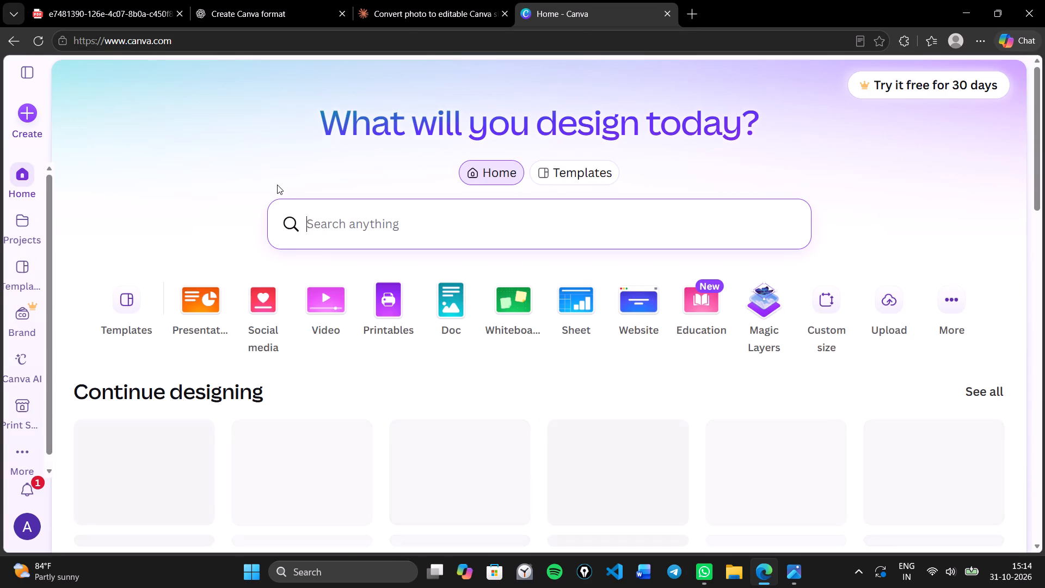
left_click(195, 309)
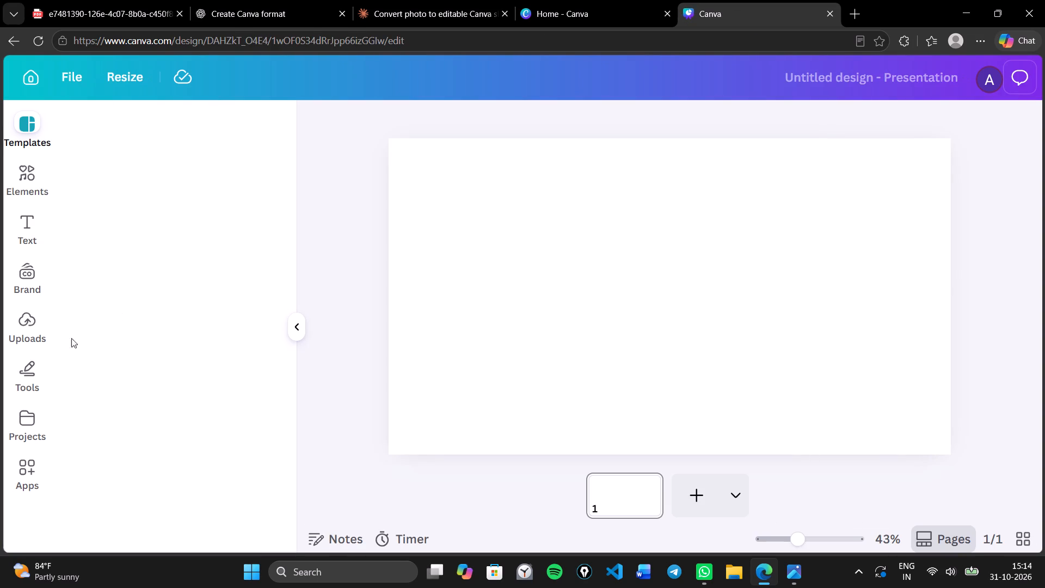
Upload PackProof_slide.pptx from the Downloads folder to the Canva uploads.
left_click(17, 317)
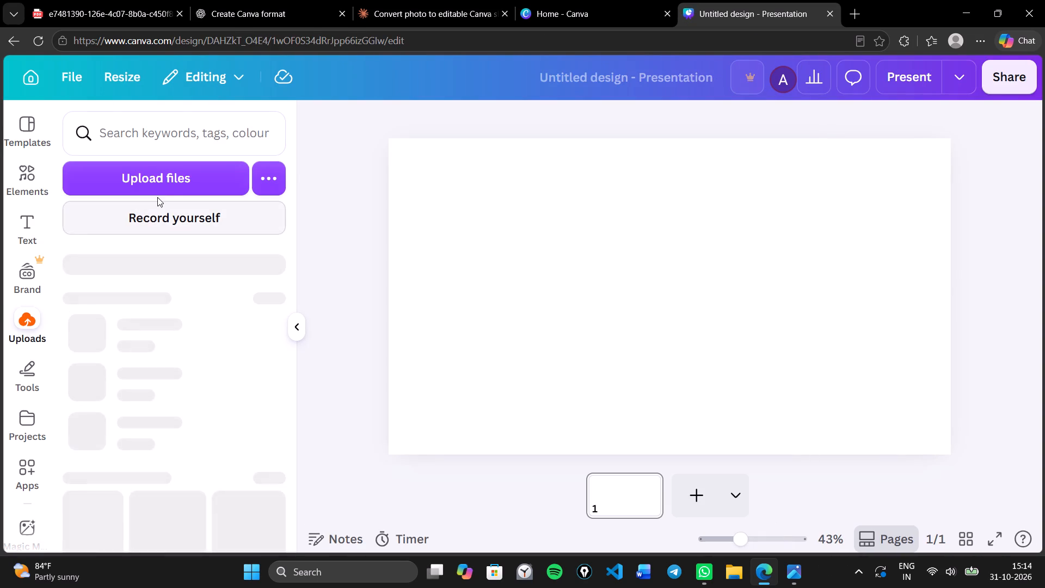
left_click(169, 186)
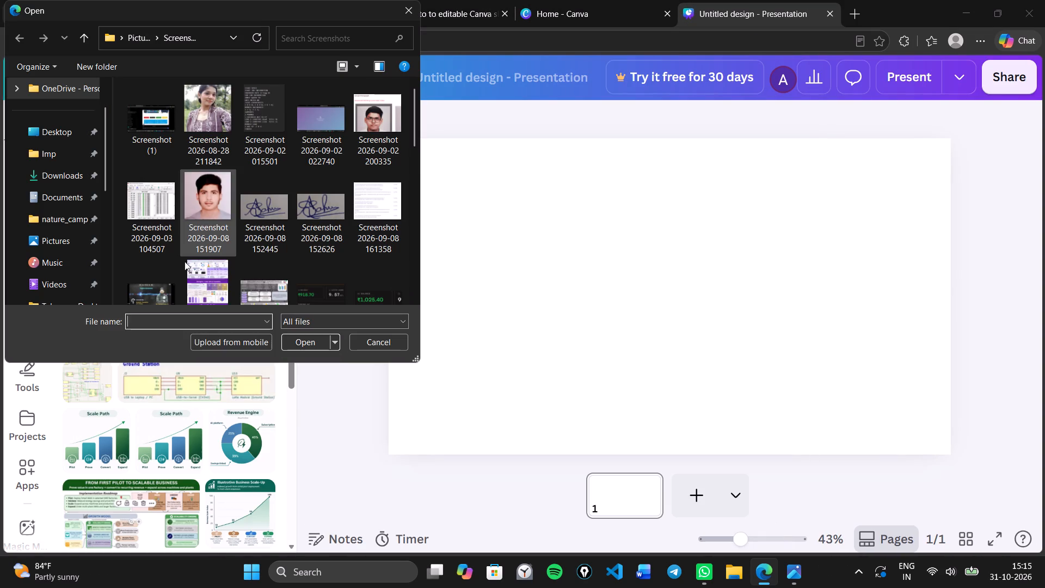
left_click(65, 173)
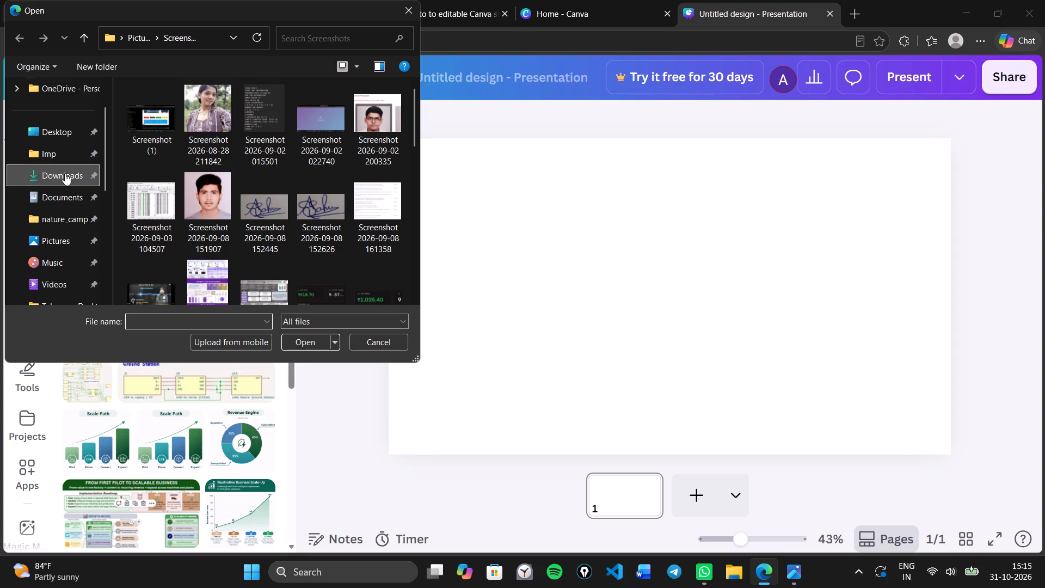
double_click(177, 140)
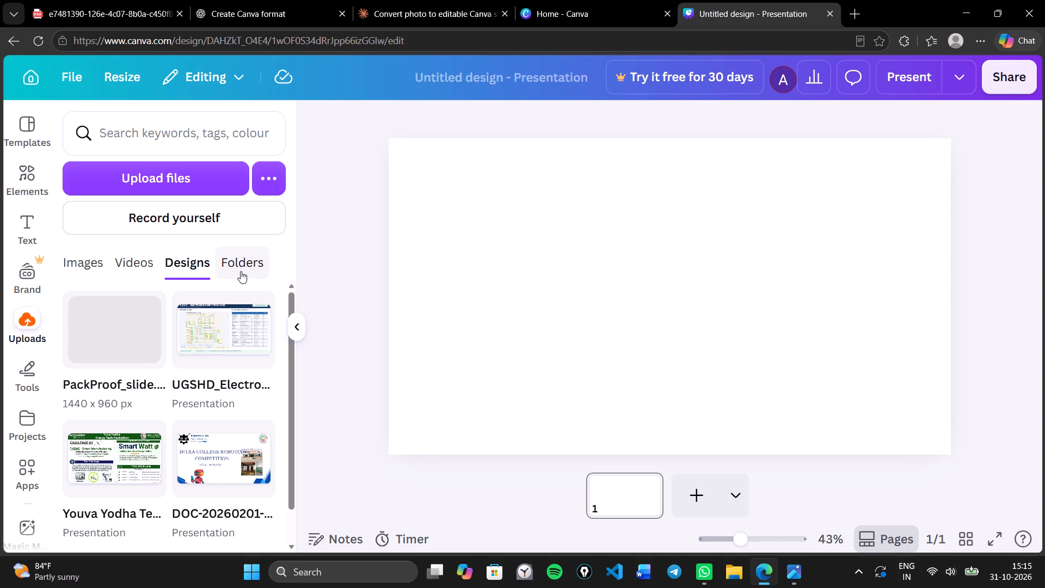
Place the uploaded PackProof_slide design on the blank page and check whether its elements can be selected individually.
left_click(112, 340)
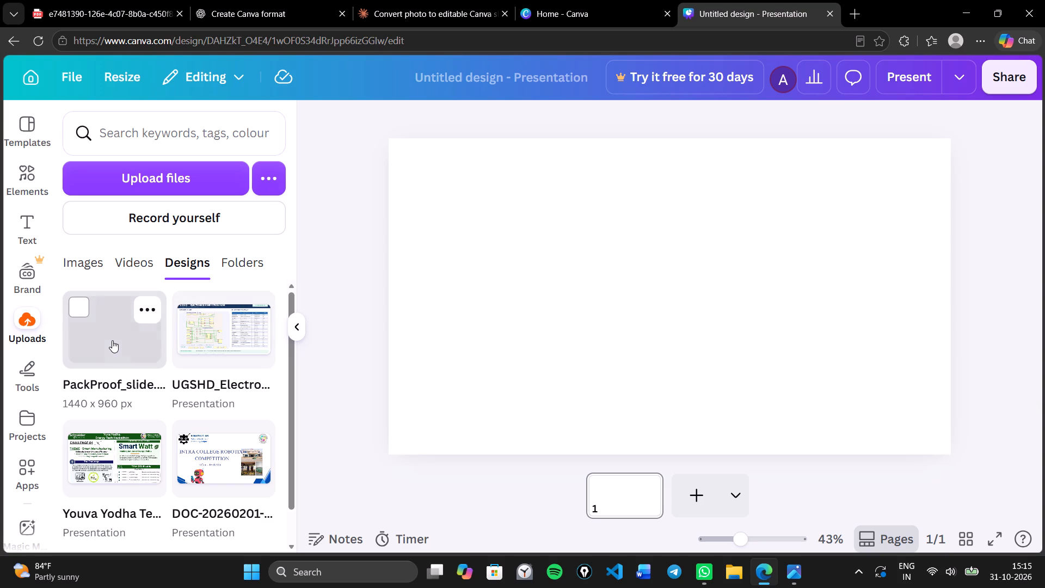
left_click_drag(116, 325, 423, 271)
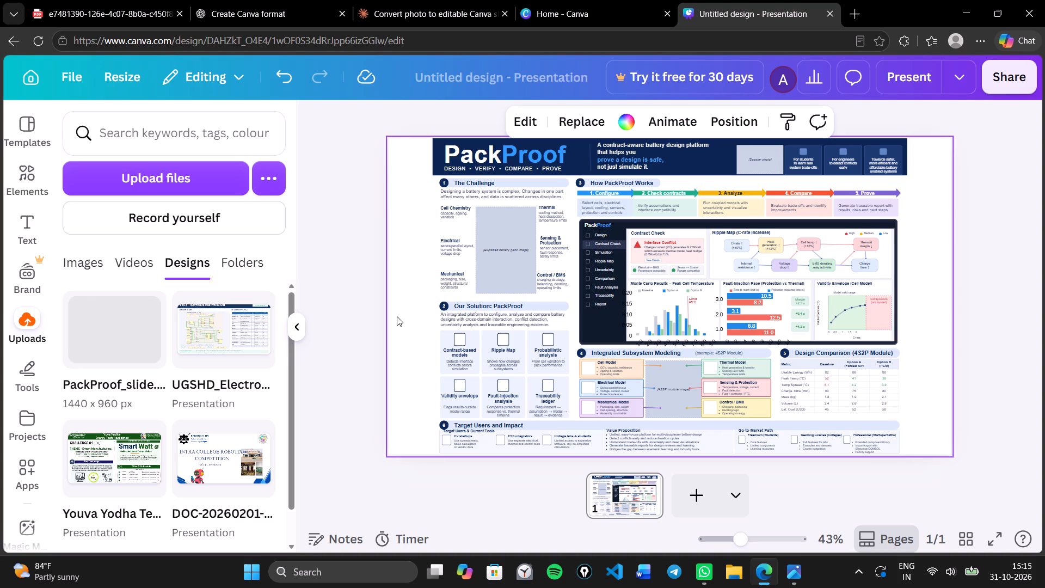
left_click(353, 278)
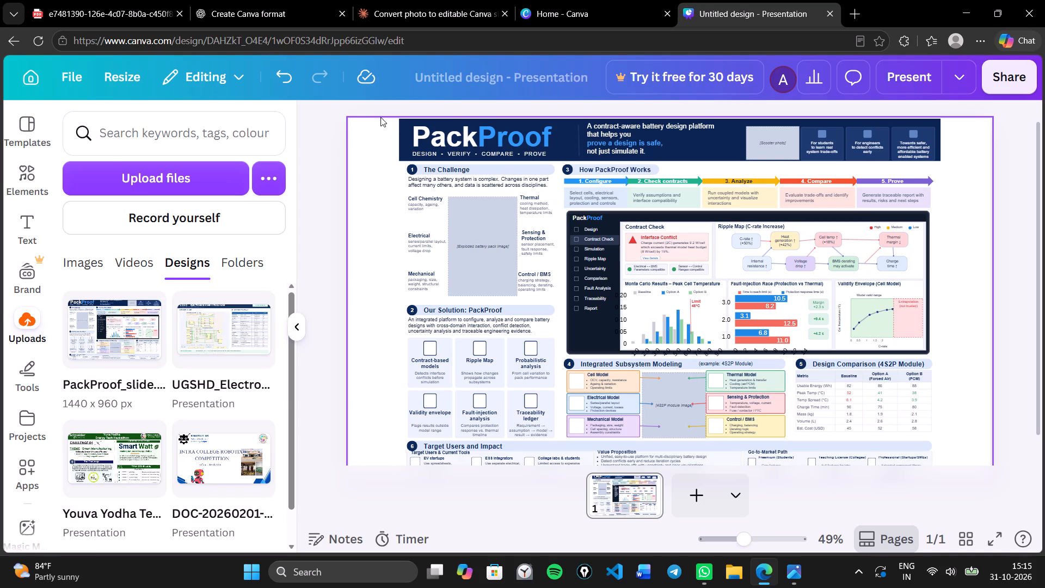
left_click_drag(394, 122, 352, 144)
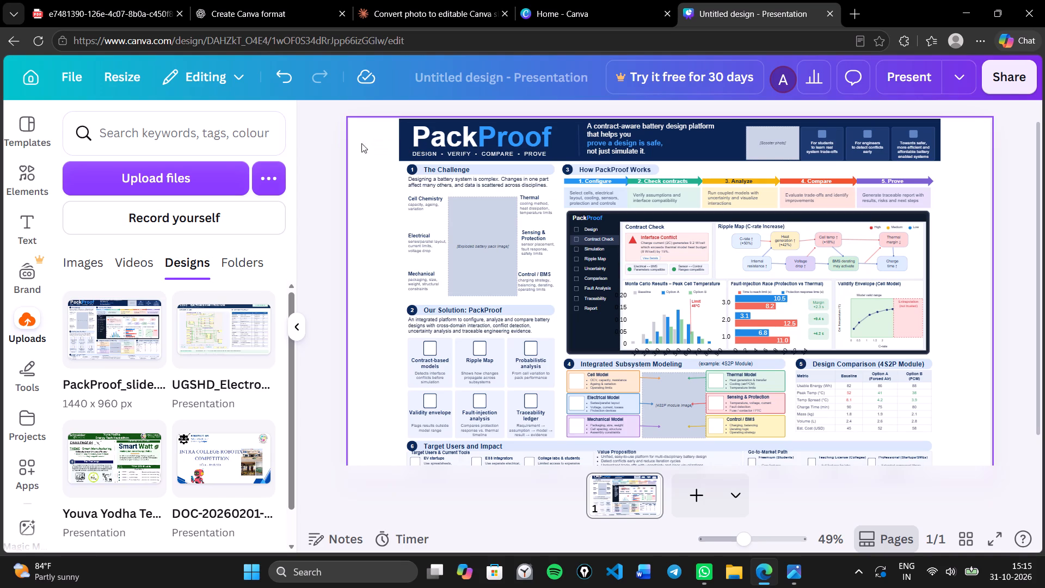
left_click(373, 145)
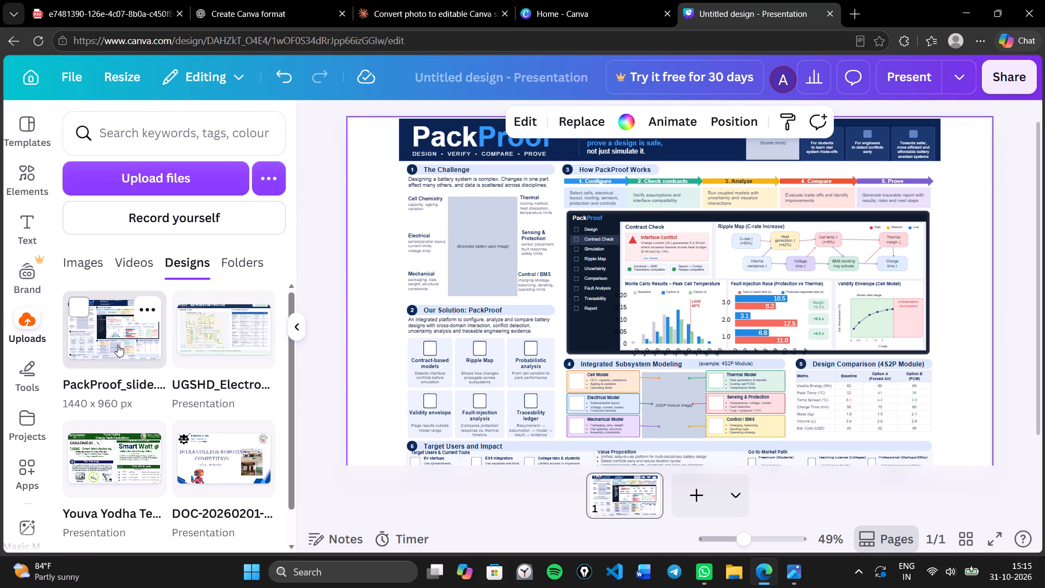
left_click(117, 344)
Return to the Canva home page and open the PackProof_slide.pptx design from the recent designs.
left_click(89, 78)
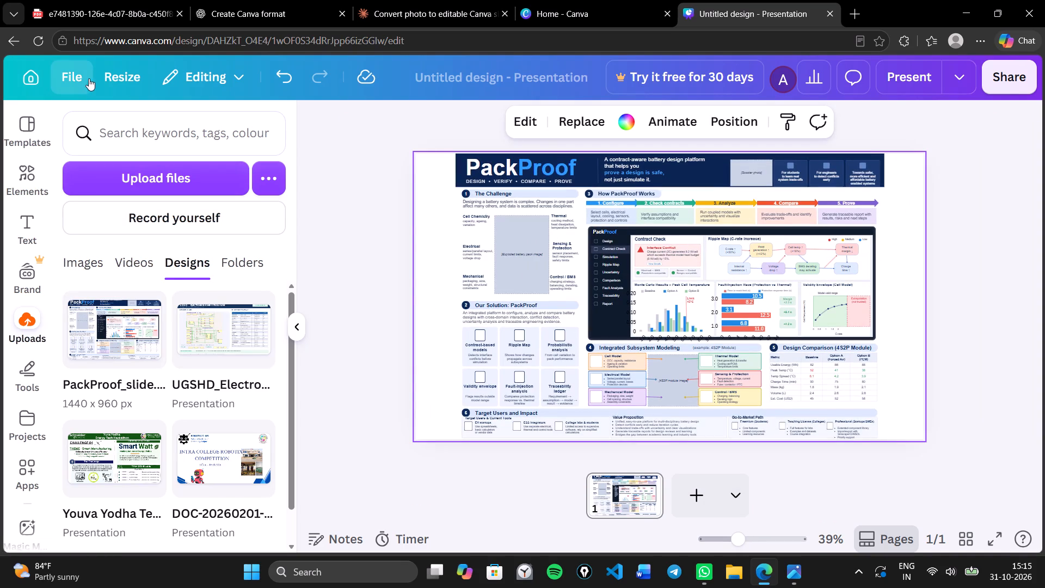
left_click(24, 78)
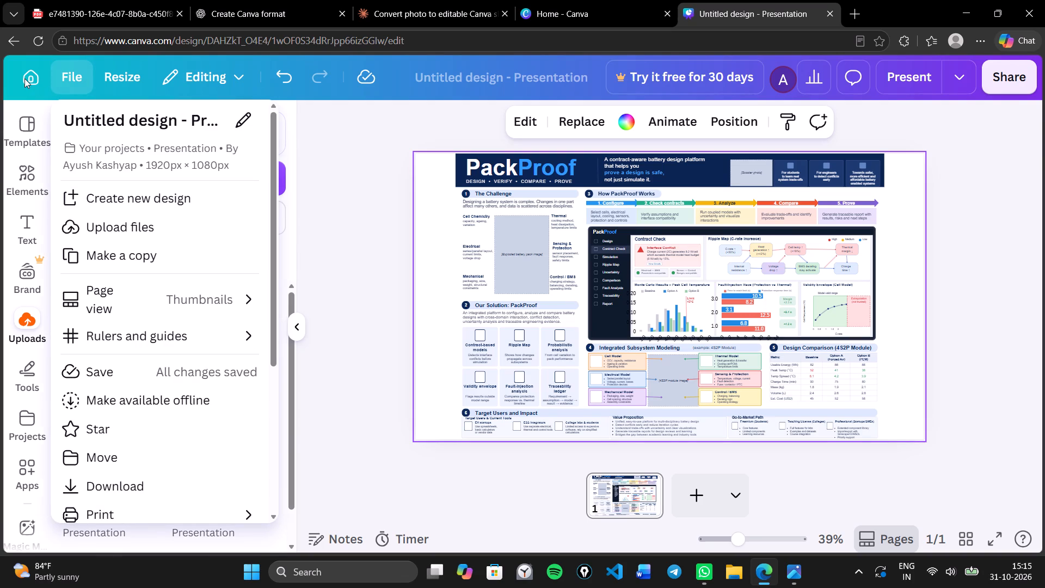
left_click(24, 78)
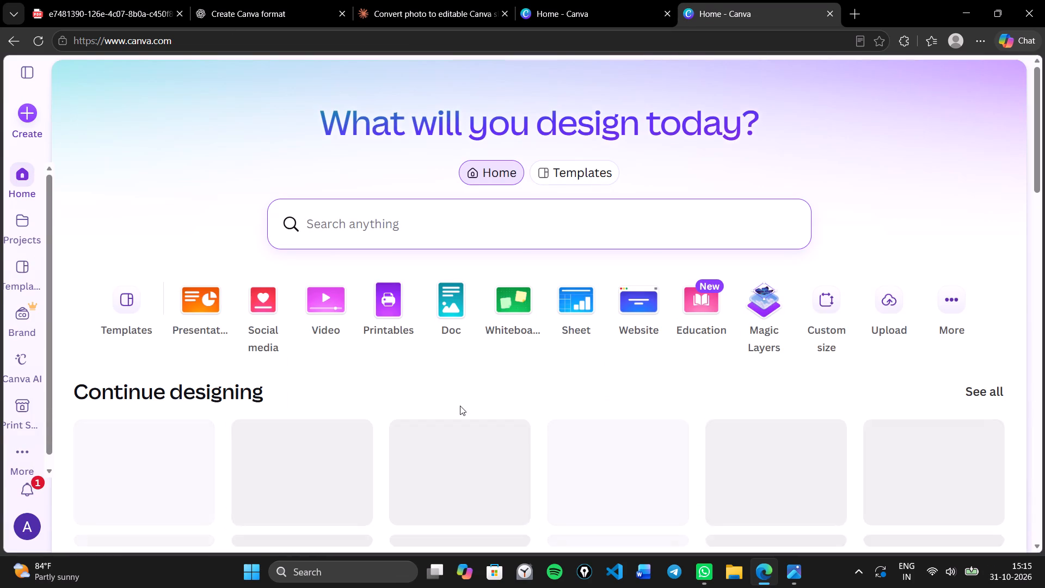
scroll(427, 406, "down", 1)
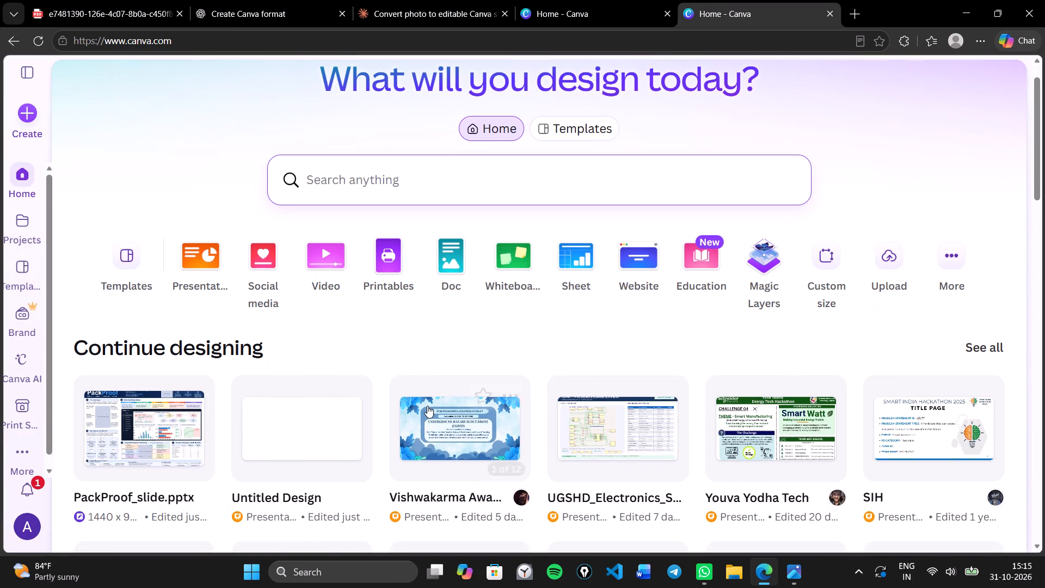
scroll(354, 474, "down", 1)
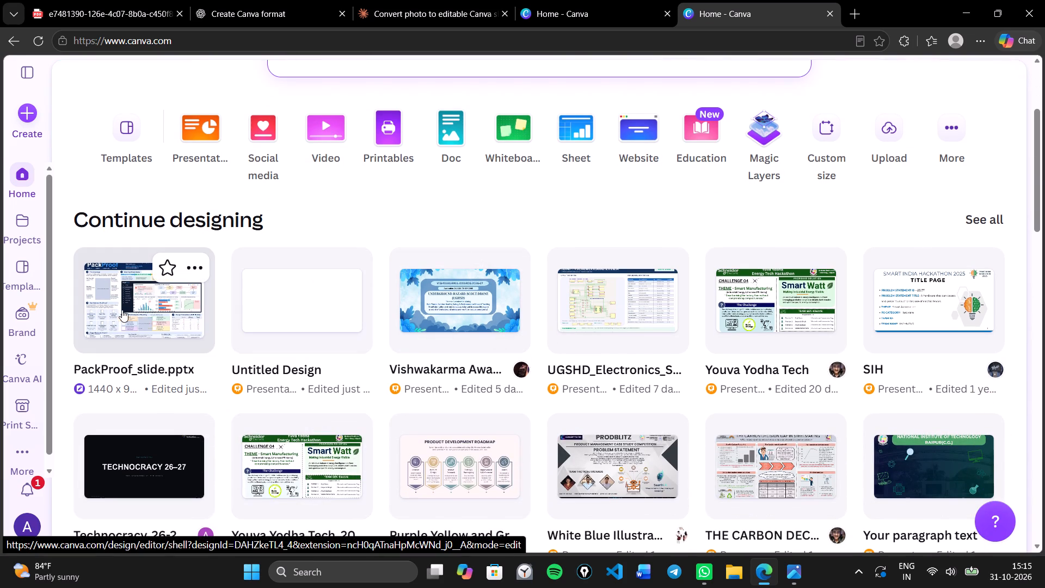
double_click(137, 322)
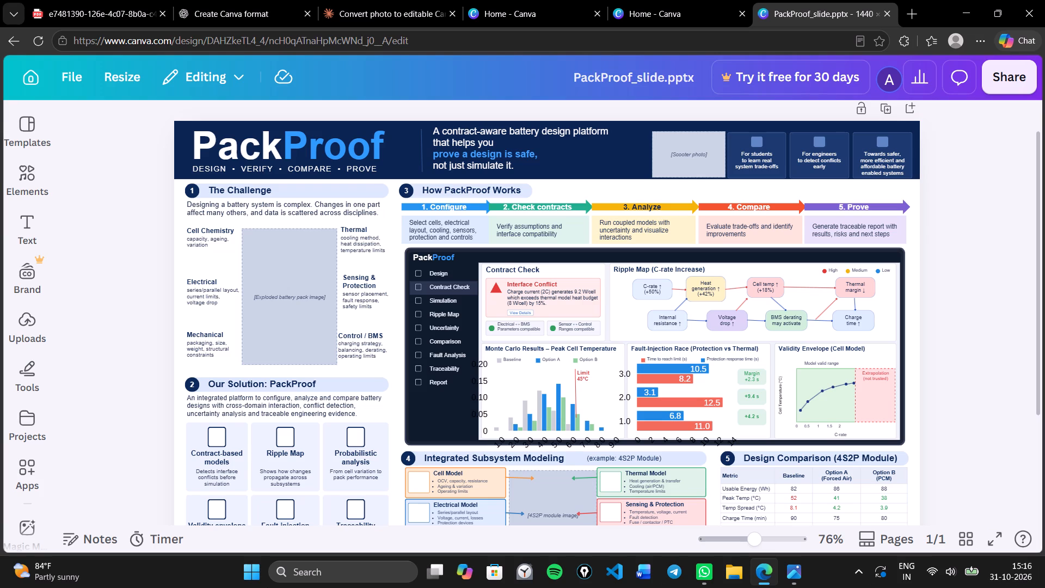
Switch to Photos and view the original PackProof image as a reference for the Canva slide.
scroll(267, 587, "up", 3, "ctrl")
left_click(681, 0)
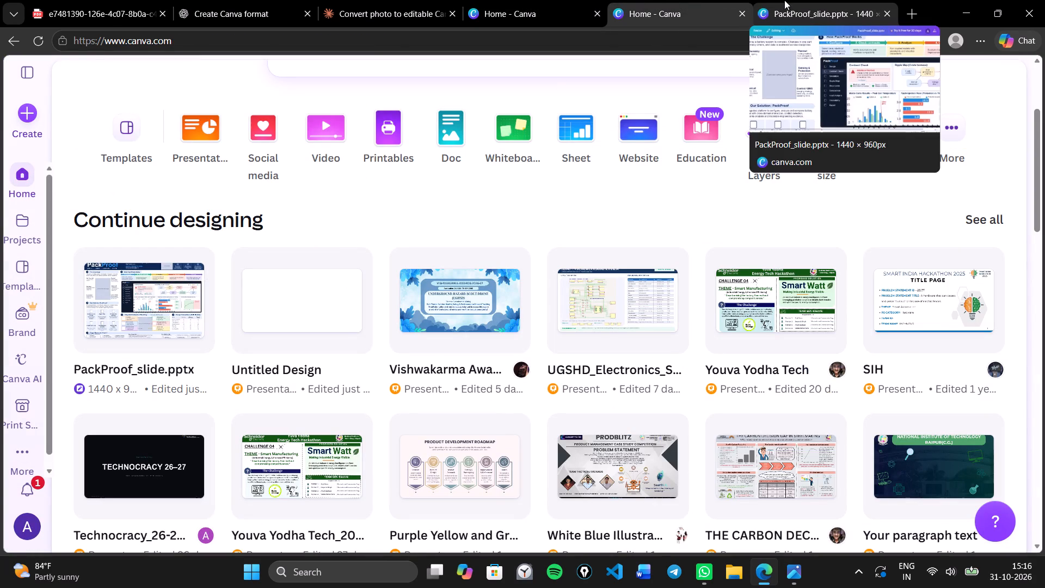
left_click(784, 574)
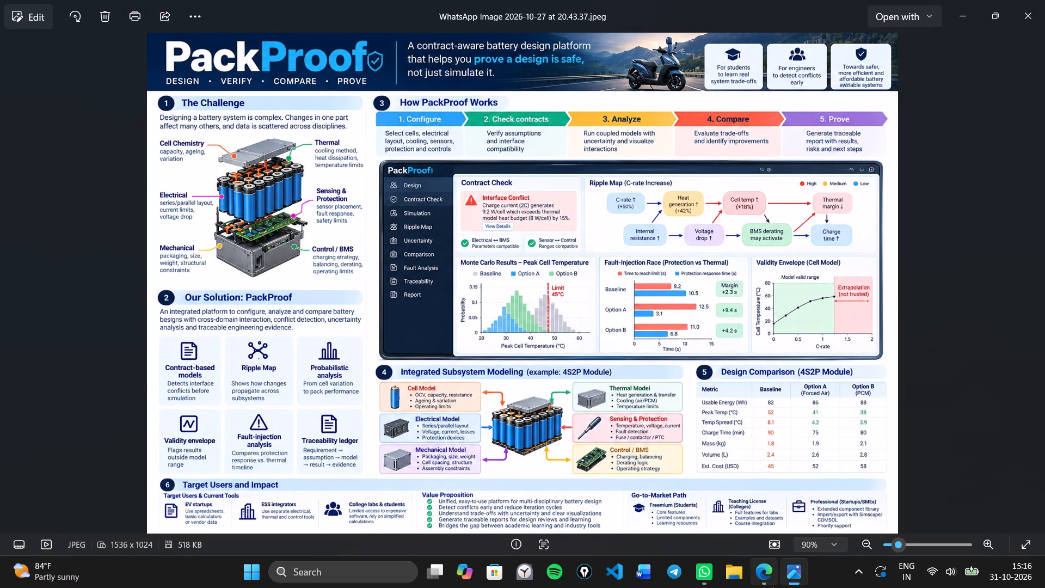
Launch Word.
left_click(638, 581)
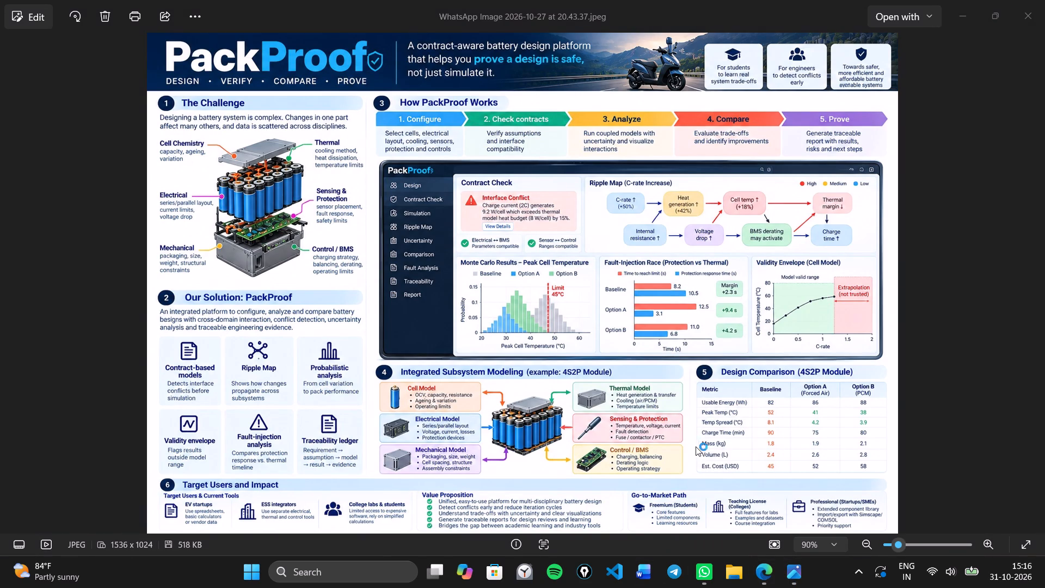
Return to the PackProof_slide.pptx design in Edge and check that the Interface Conflict box, charts and limit label can be selected individually.
left_click(762, 577)
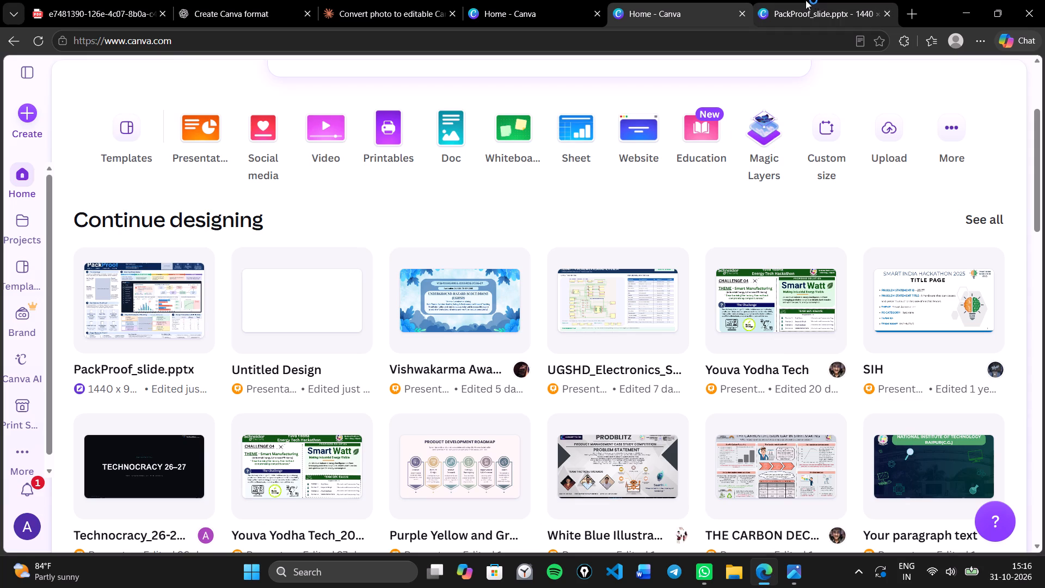
left_click(822, 0)
scroll(740, 313, "down", 2, "ctrl")
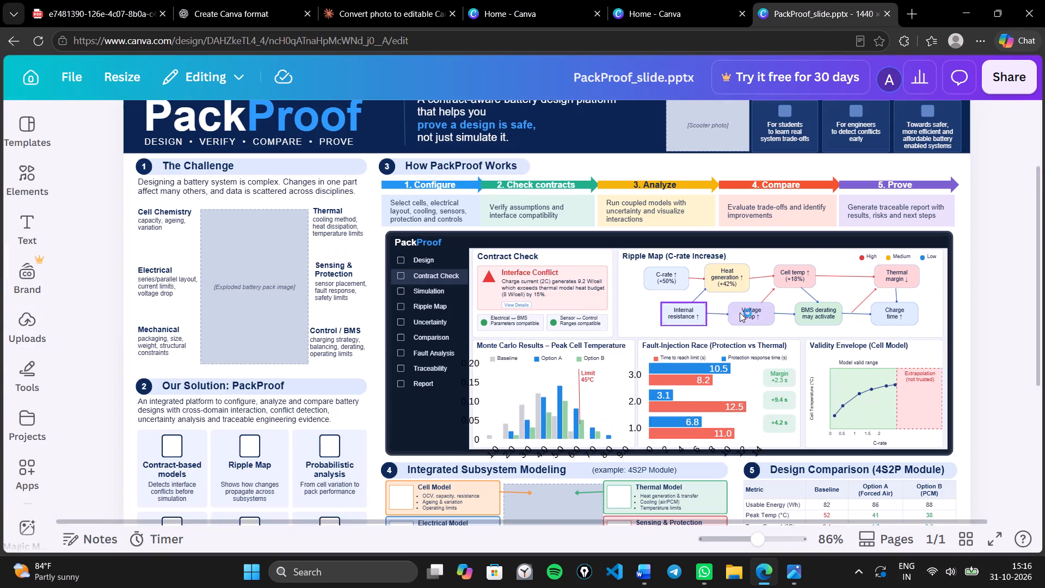
left_click(533, 306)
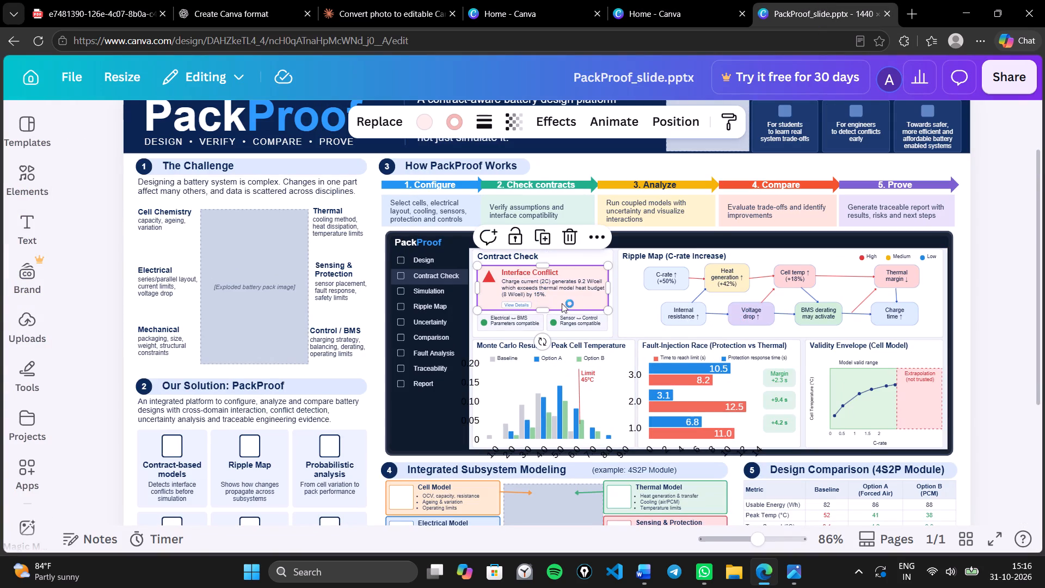
scroll(705, 318, "down", 1)
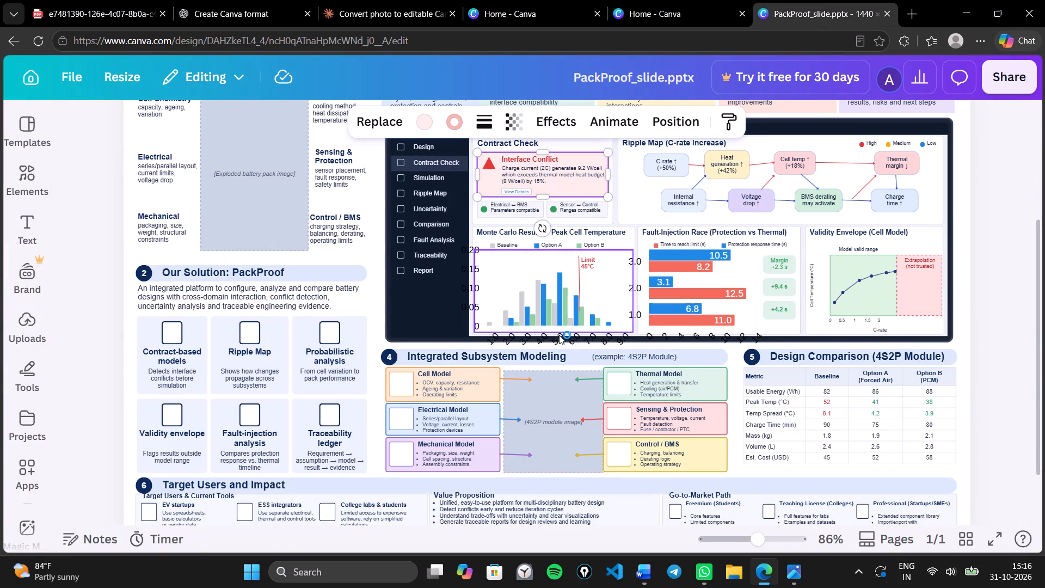
left_click(587, 341)
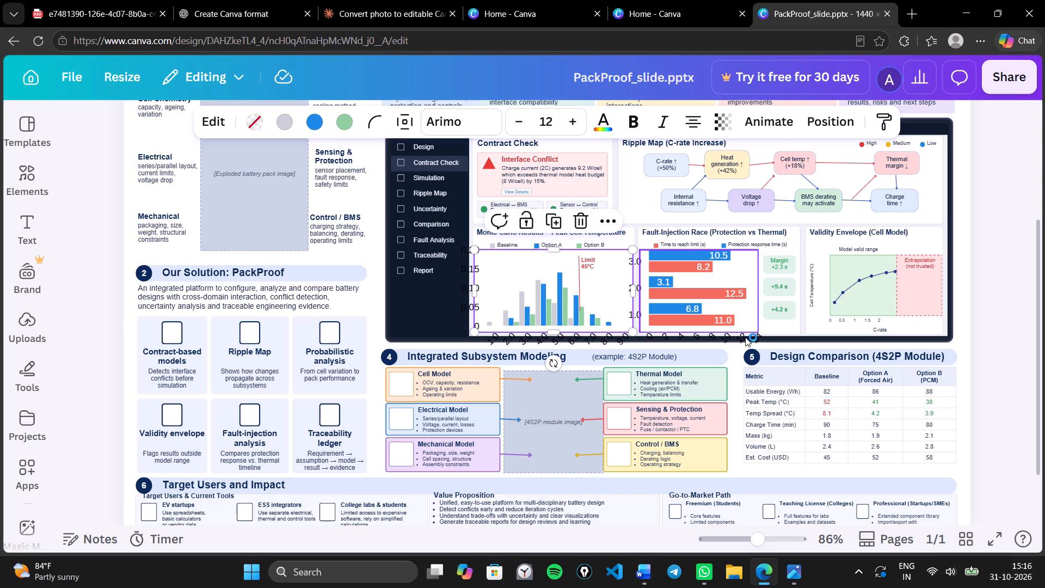
left_click(746, 336)
left_click(584, 267)
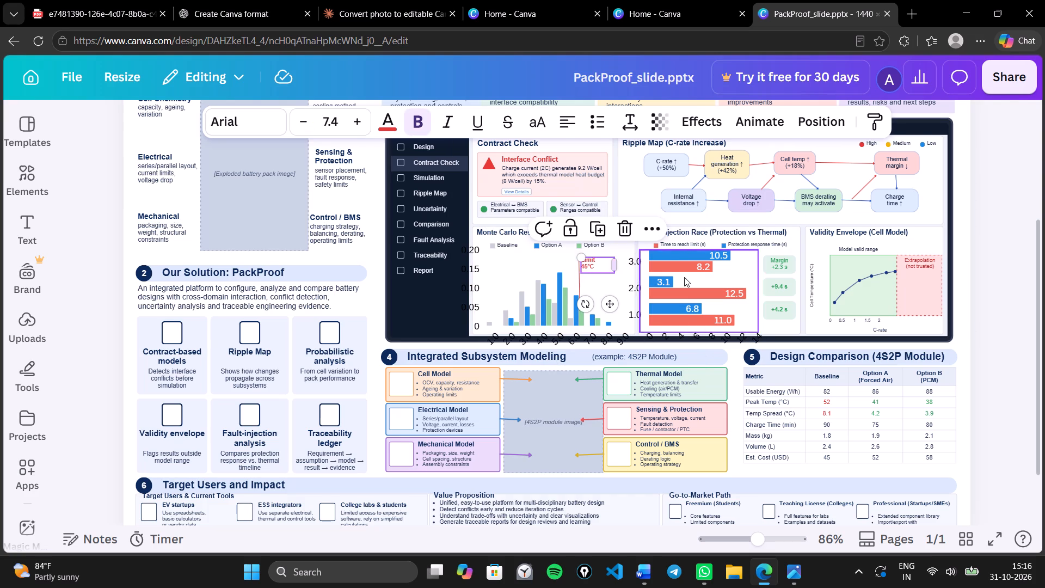
Scale the Fault-Injection Race bar chart down slightly to a 10.9 text size and position it inside its panel.
left_click(685, 277)
left_click_drag(638, 250, 652, 254)
left_click_drag(691, 287, 689, 281)
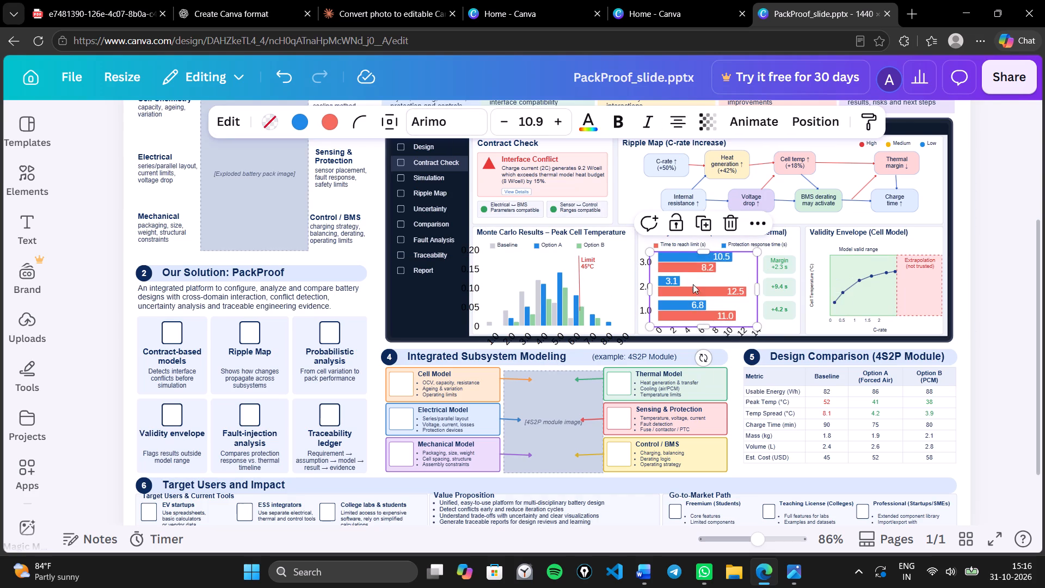
Try to select the axis labels of the Fault-Injection Race chart separately from its bars.
left_click(774, 328)
left_click(752, 330)
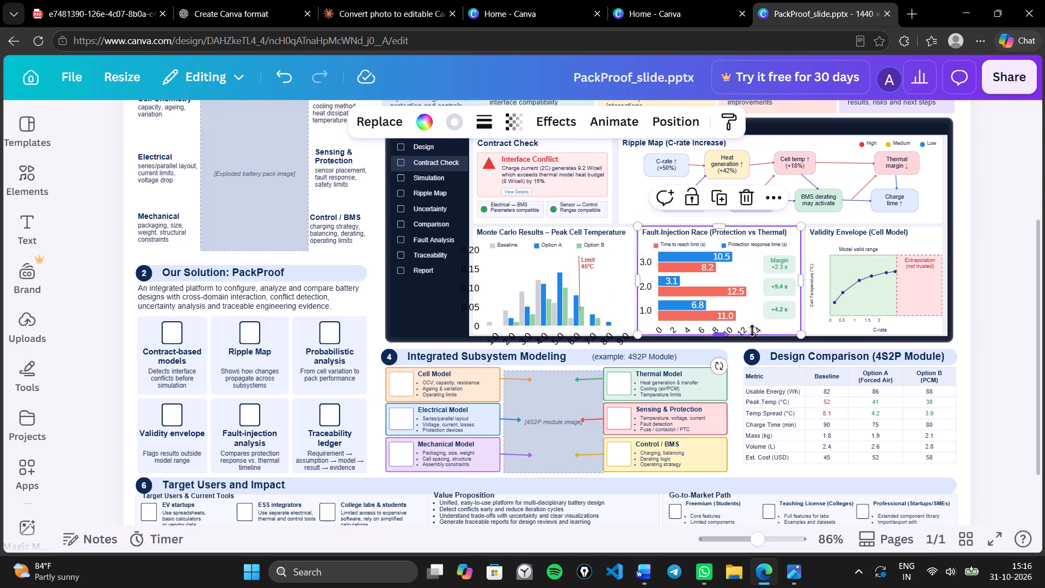
double_click(766, 328)
double_click(760, 330)
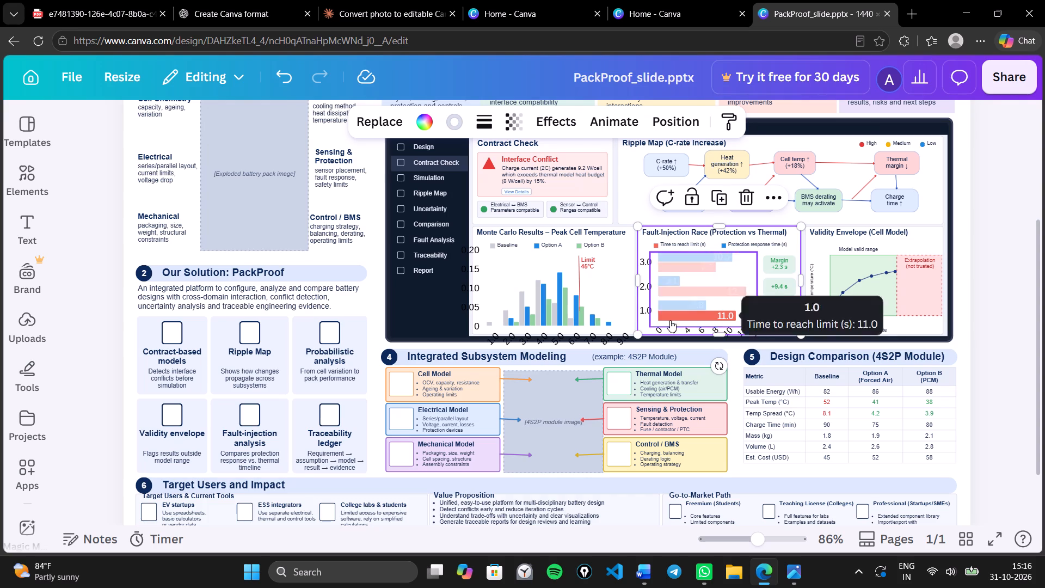
left_click(647, 292)
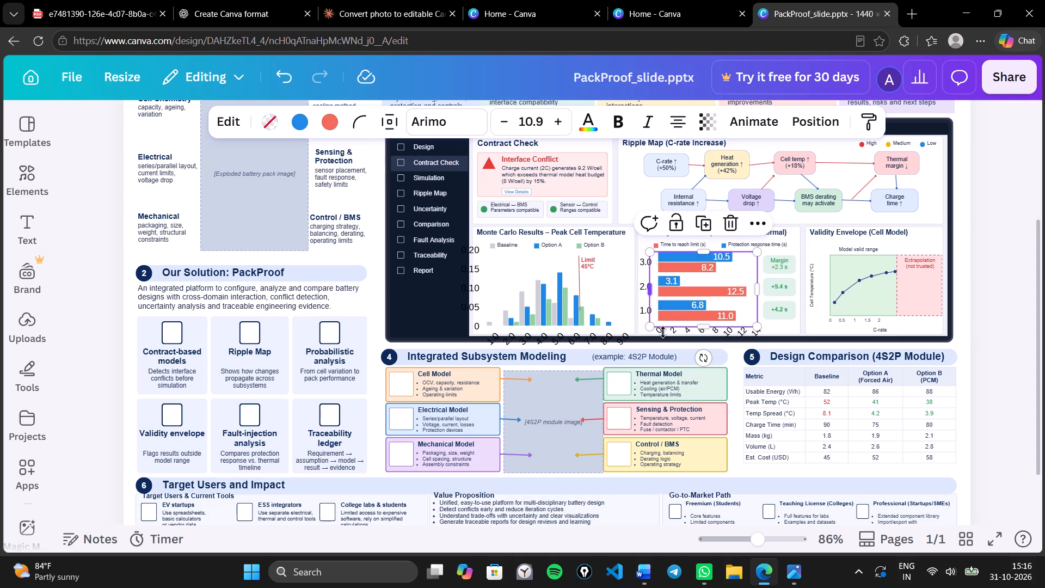
left_click(874, 339)
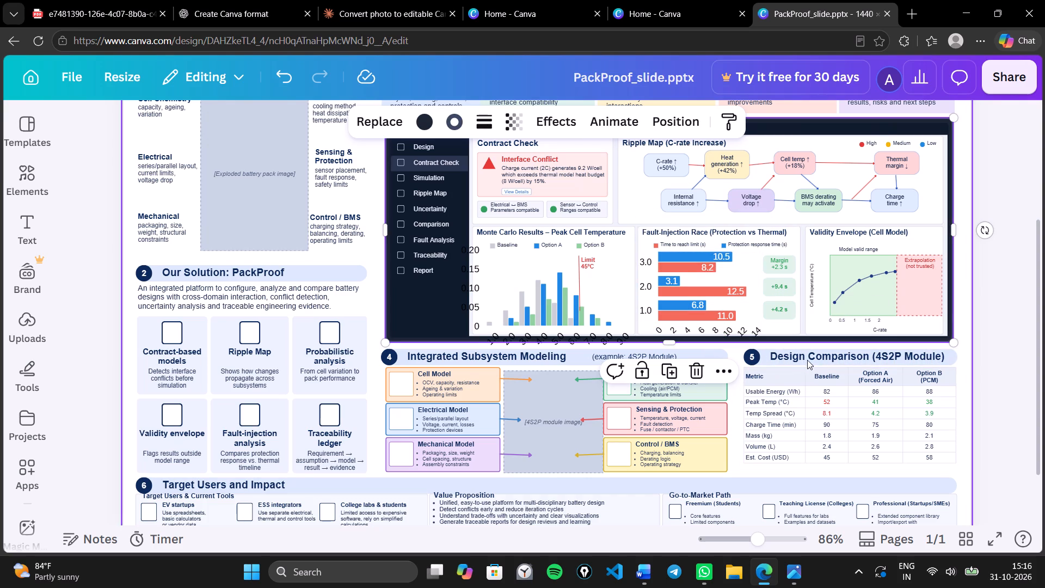
Examine the imported PackProof slide at different zoom levels, checking the dashboard charts, subsystem modeling section and overall layout.
scroll(683, 431, "up", 3)
scroll(683, 431, "down", 3)
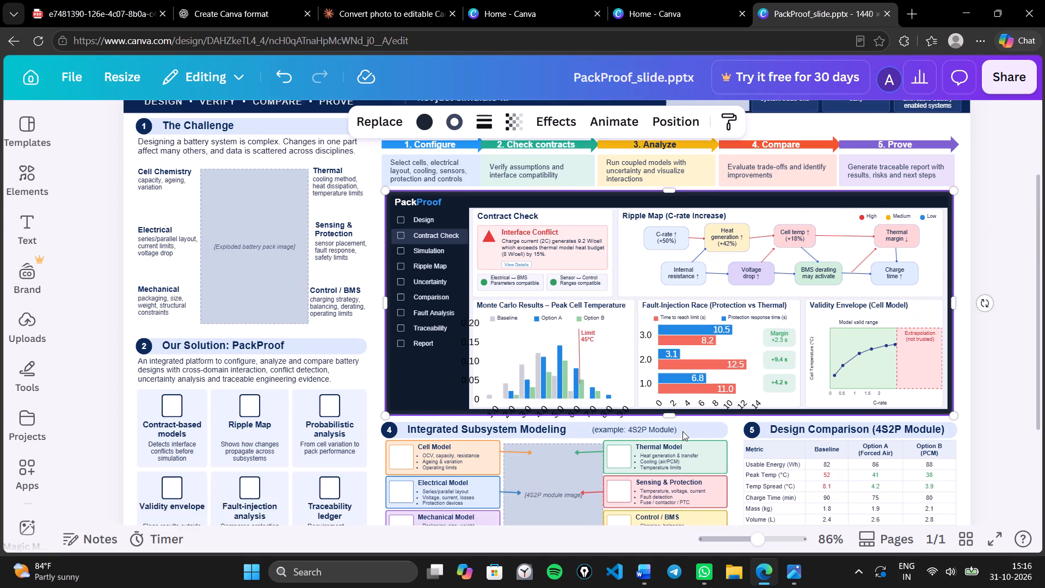
scroll(490, 378, "up", 2)
scroll(493, 379, "down", 1)
scroll(514, 431, "down", 1)
scroll(452, 350, "up", 4, "ctrl")
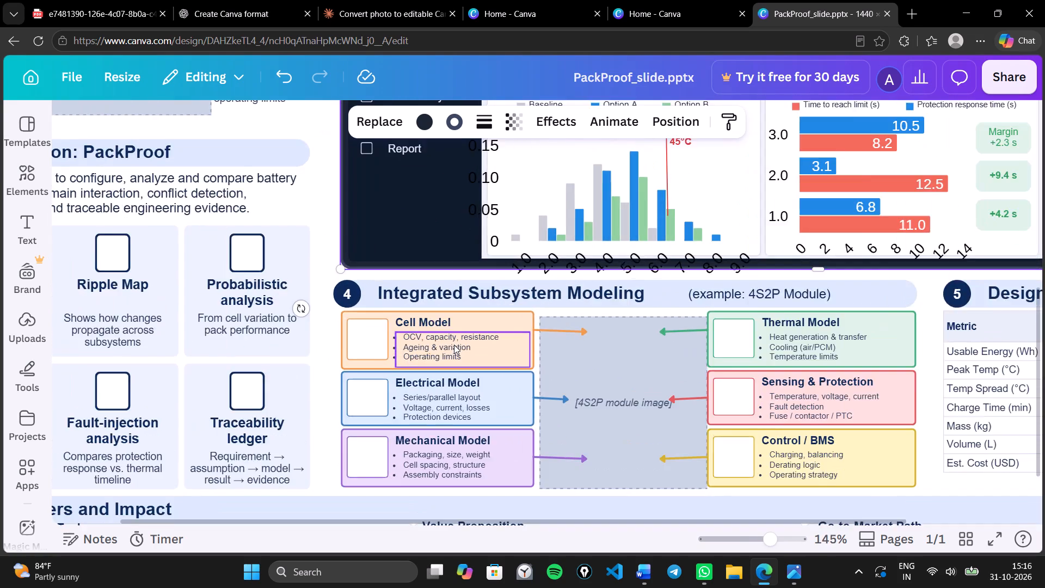
scroll(454, 345, "up", 2, "ctrl")
scroll(454, 345, "down", 10, "ctrl")
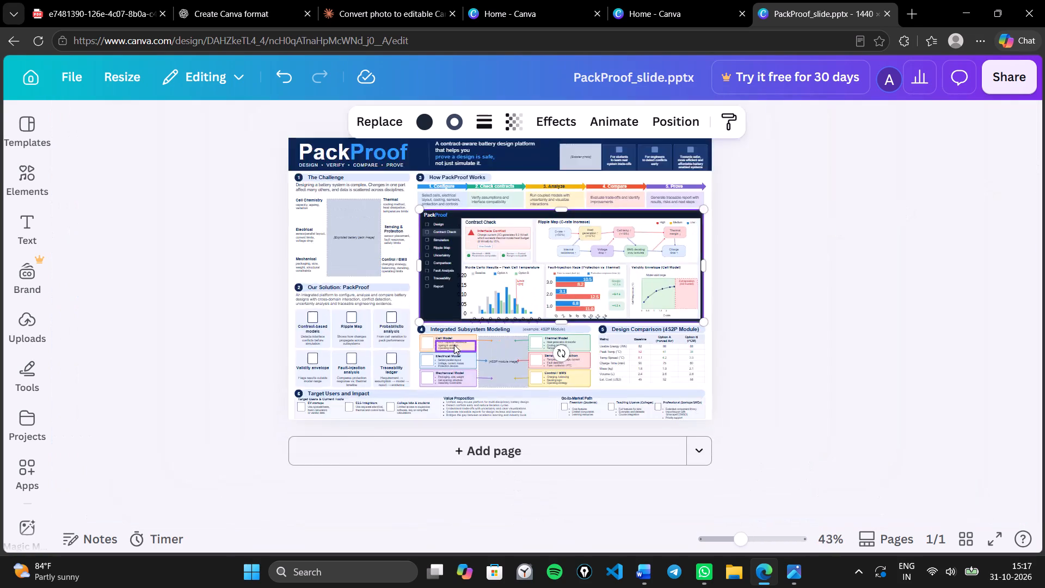
Select every element on the slide and change all text to the Canva Sans font.
left_click_drag(317, 162, 797, 486)
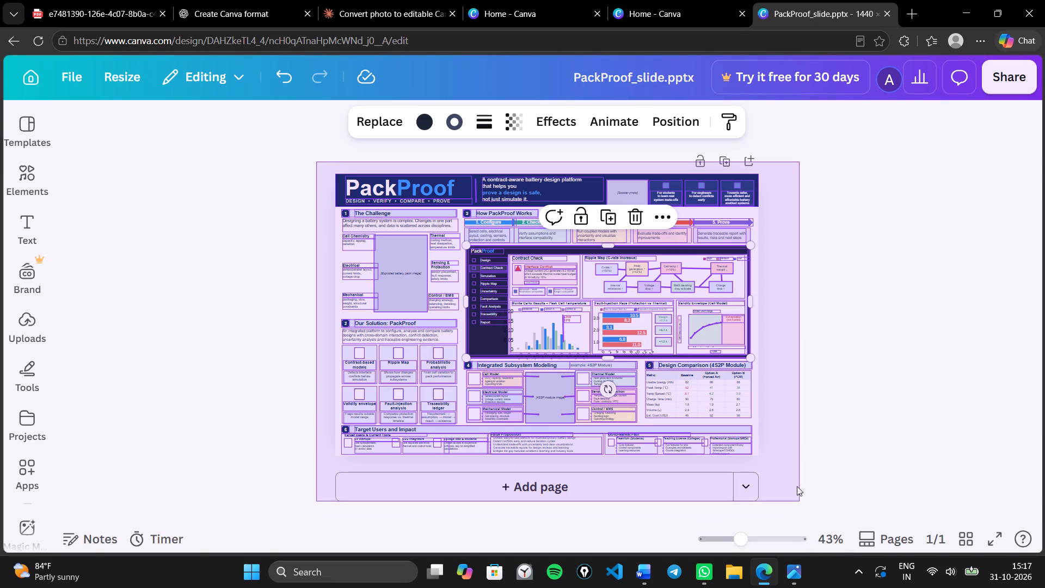
left_click_drag(797, 486, 794, 477)
left_click(309, 126)
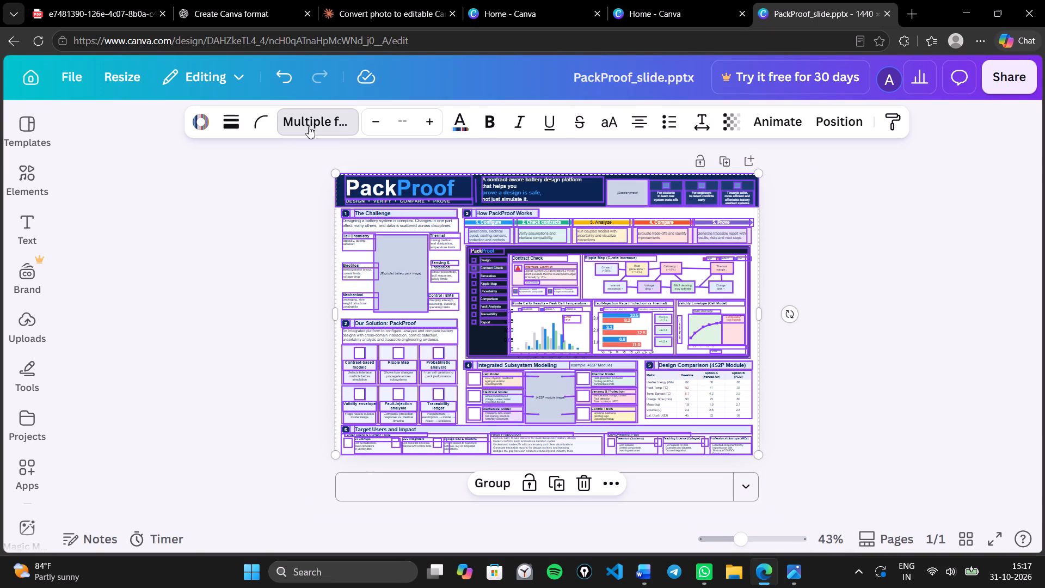
scroll(217, 381, "down", 1)
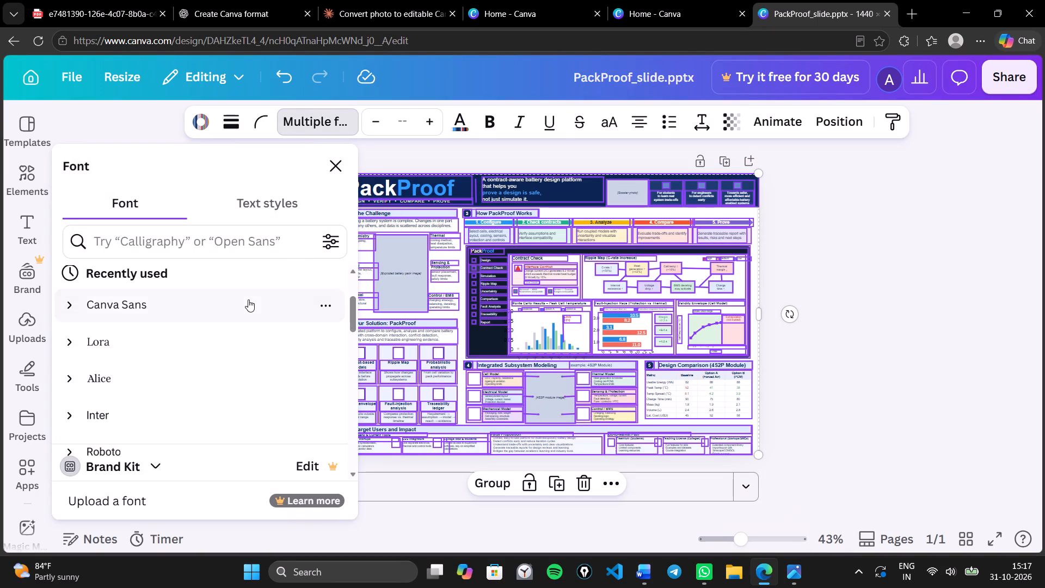
left_click(248, 299)
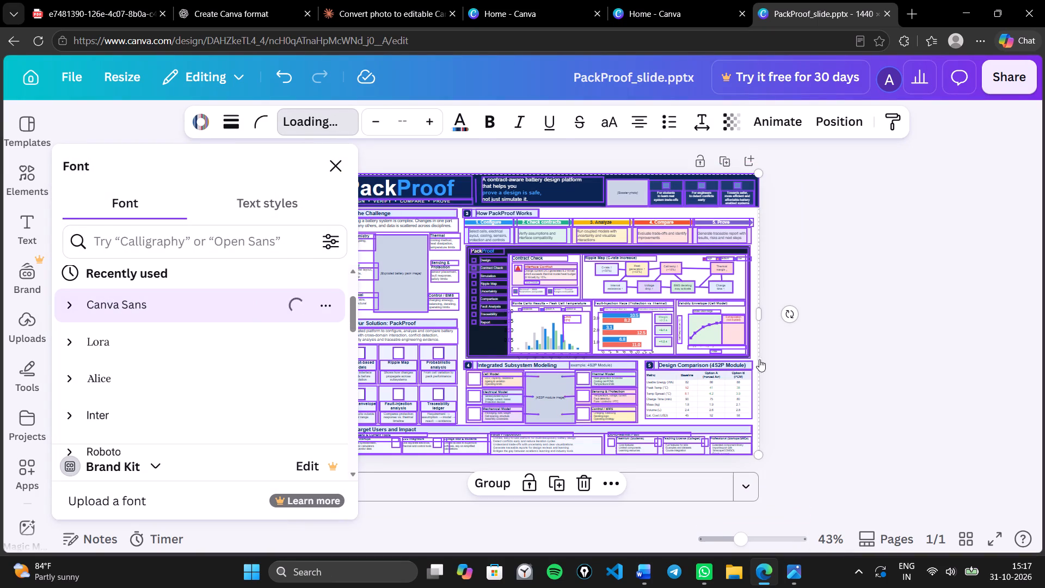
left_click(923, 307)
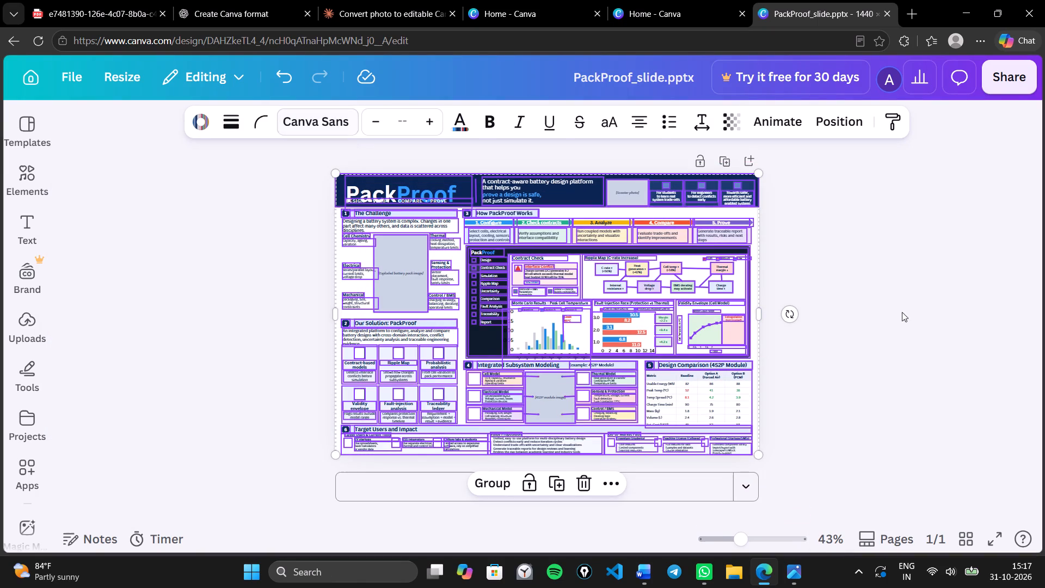
left_click(808, 333)
Examine the slide in the new font, checking the dashboard cards, subsystem modeling and target users sections.
scroll(839, 325, "up", 3)
scroll(735, 353, "up", 5, "ctrl")
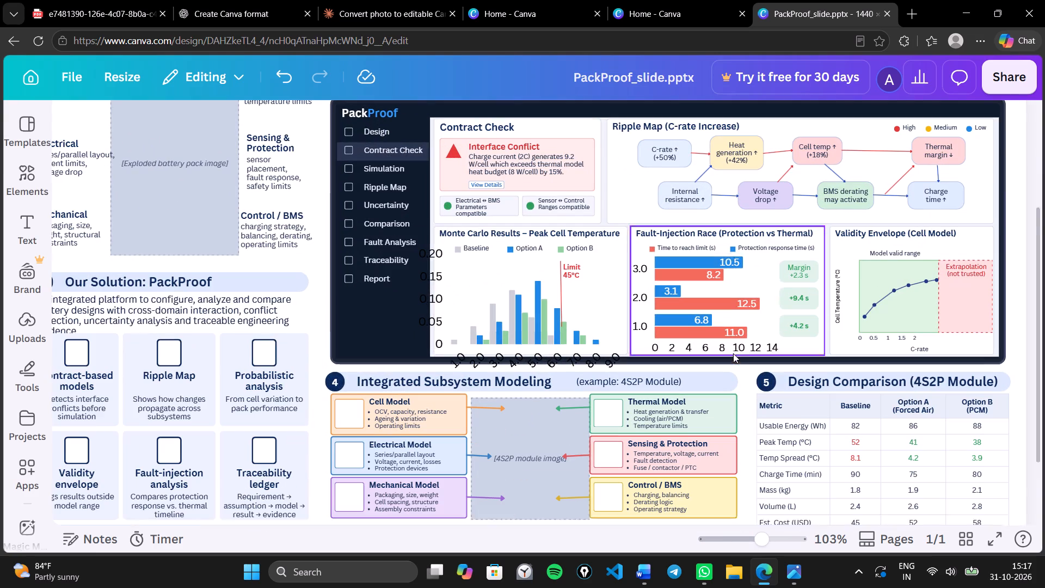
scroll(542, 208, "up", 1, "ctrl")
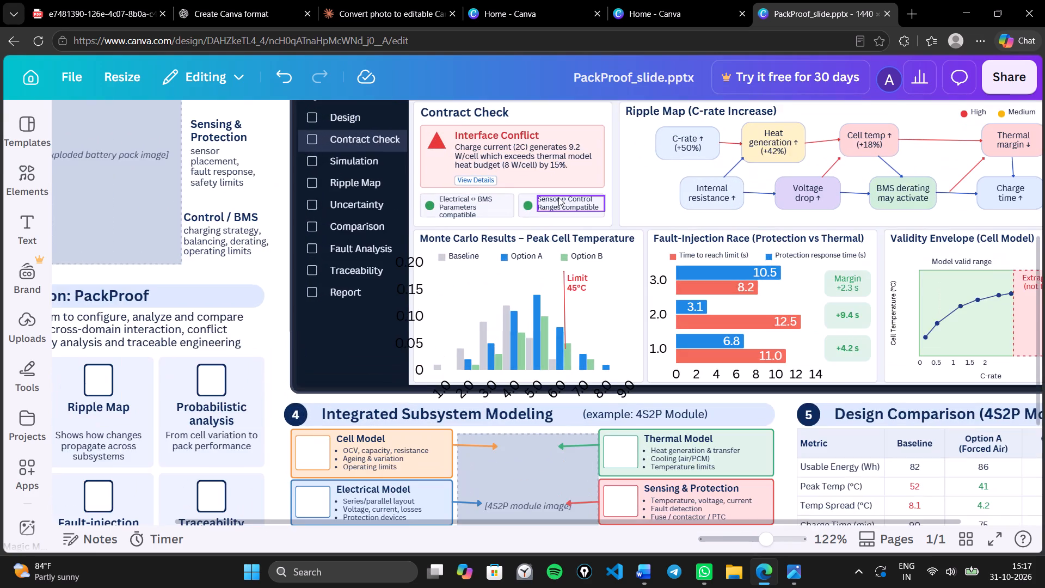
scroll(562, 196, "down", 1)
scroll(635, 205, "down", 2)
scroll(595, 309, "up", 1)
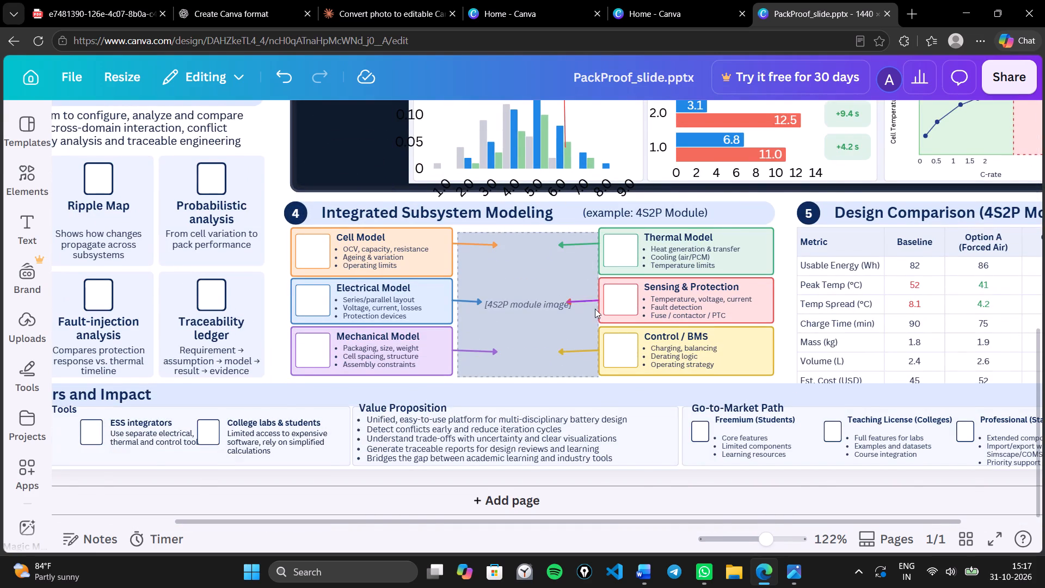
scroll(594, 304, "up", 5)
Reduce the text of the five step arrows under How PackProof Works to font size 9.2.
left_click(386, 295)
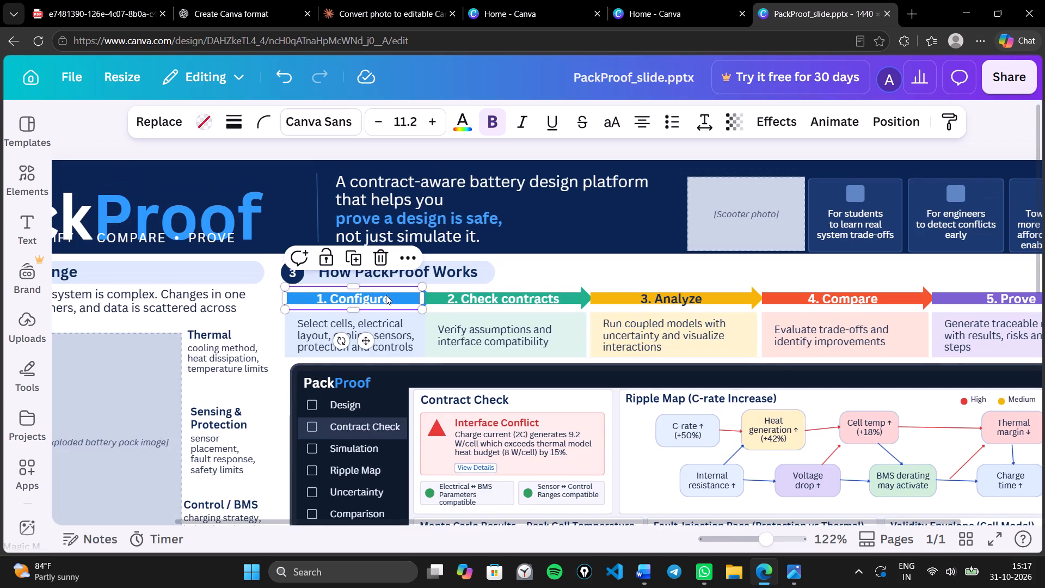
left_click(276, 289)
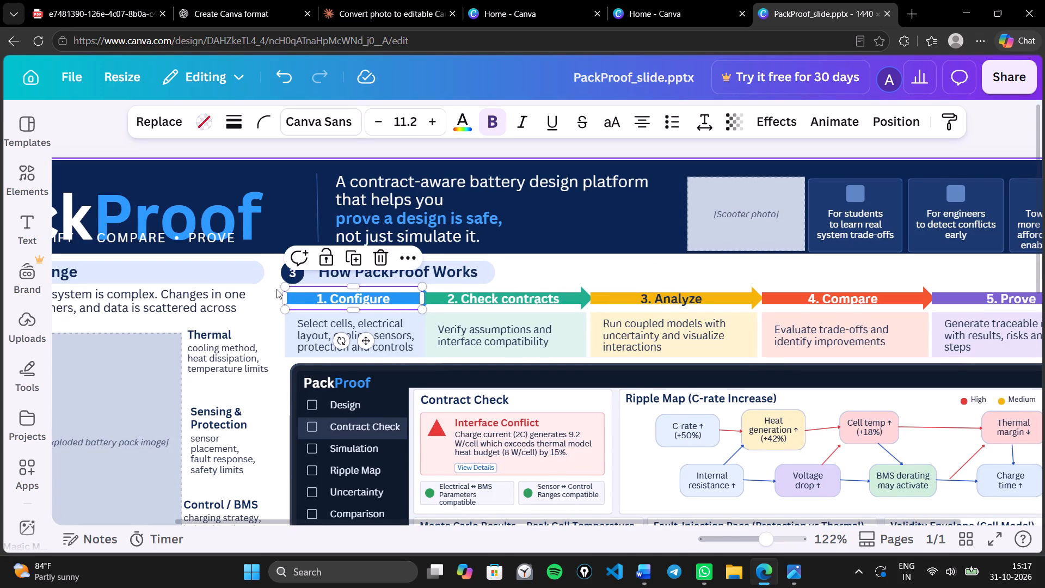
left_click_drag(274, 290, 892, 314)
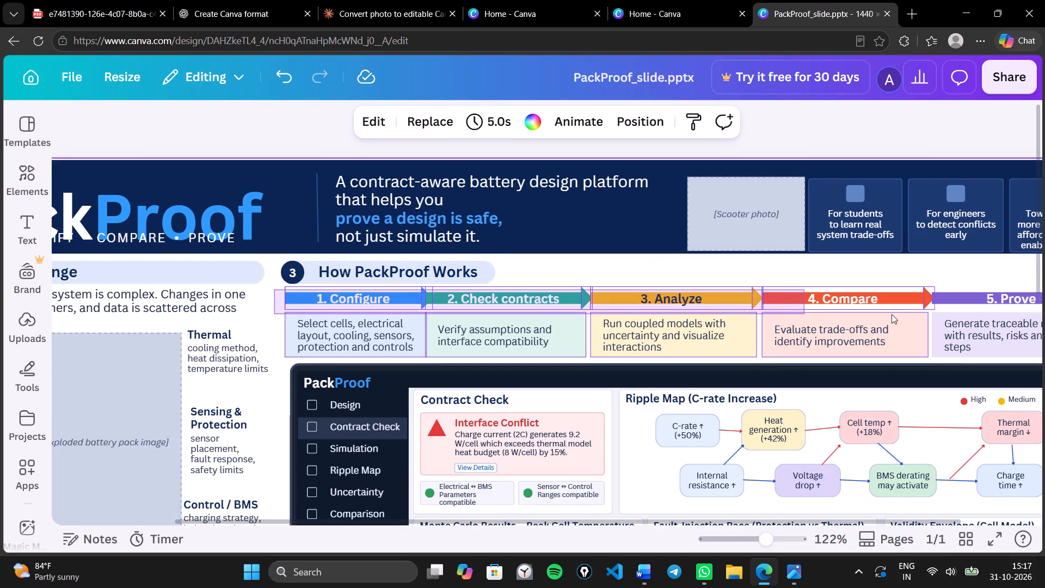
left_click_drag(892, 314, 988, 309)
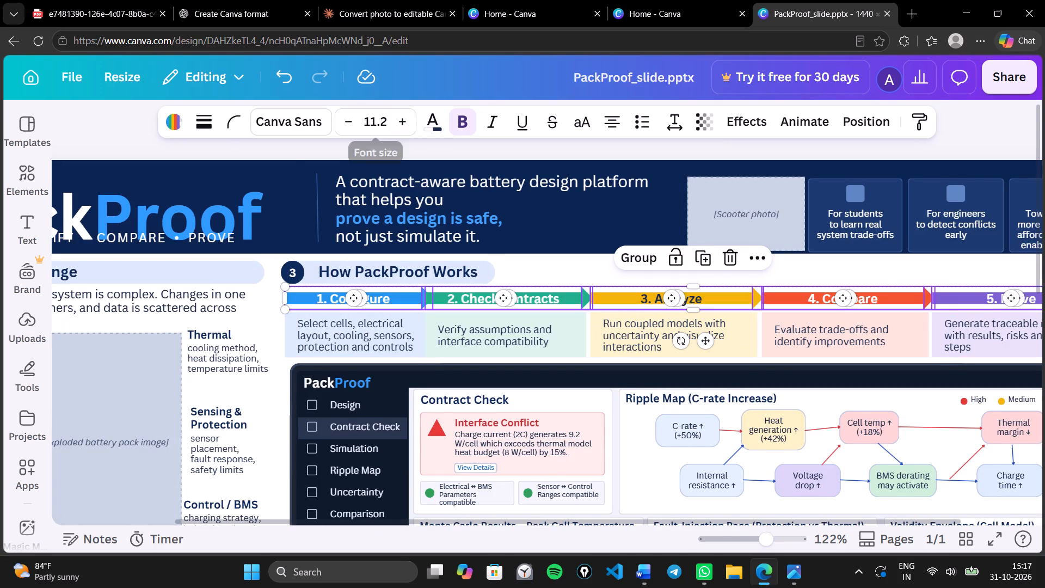
left_click(353, 130)
left_click(353, 130)
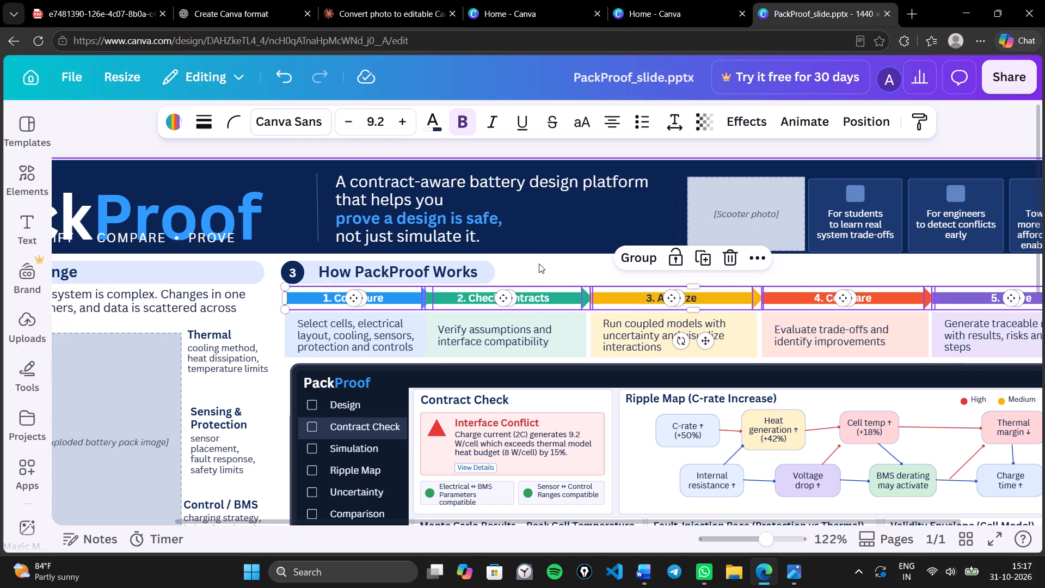
left_click(545, 267)
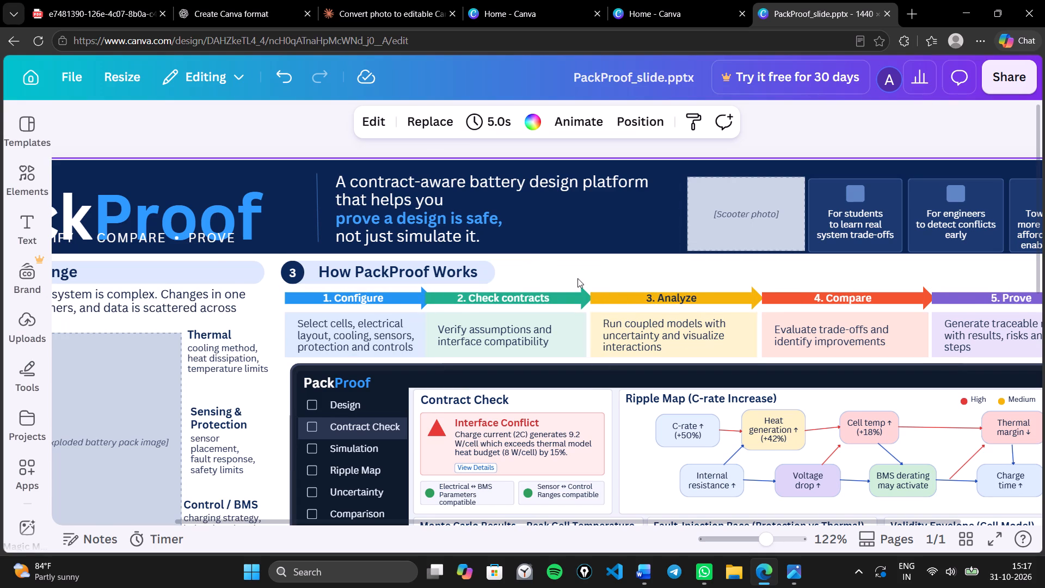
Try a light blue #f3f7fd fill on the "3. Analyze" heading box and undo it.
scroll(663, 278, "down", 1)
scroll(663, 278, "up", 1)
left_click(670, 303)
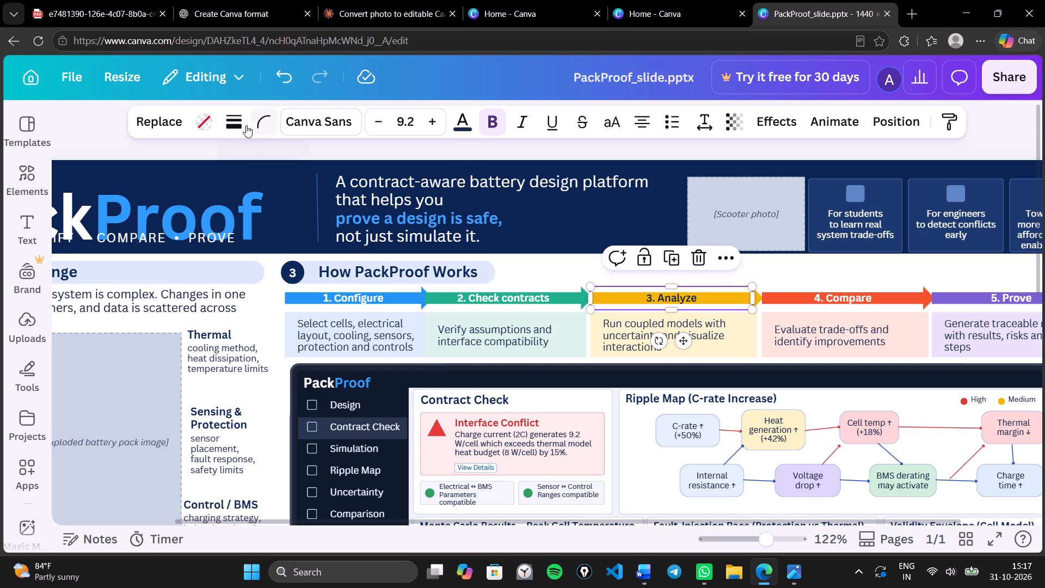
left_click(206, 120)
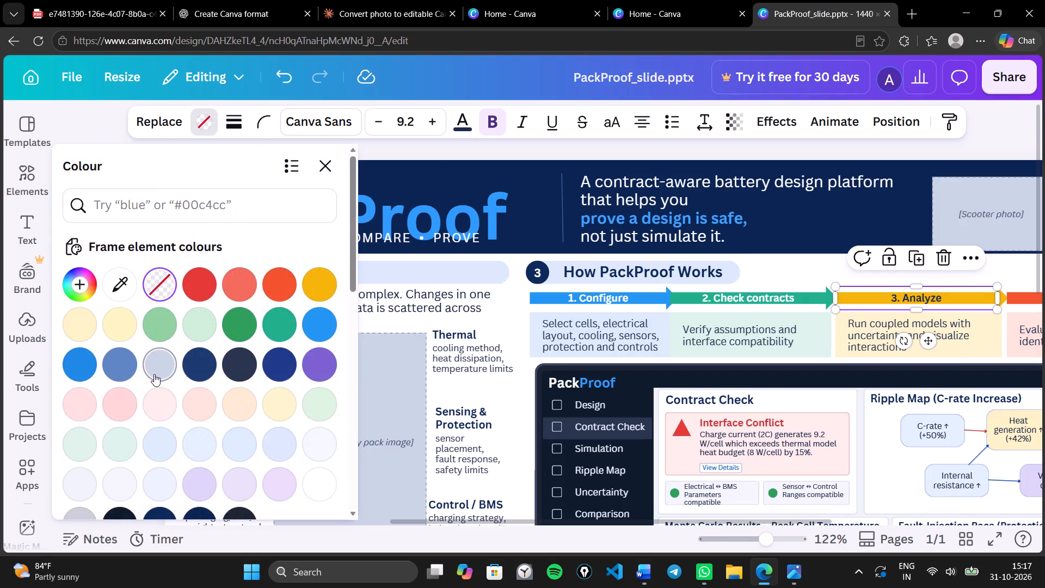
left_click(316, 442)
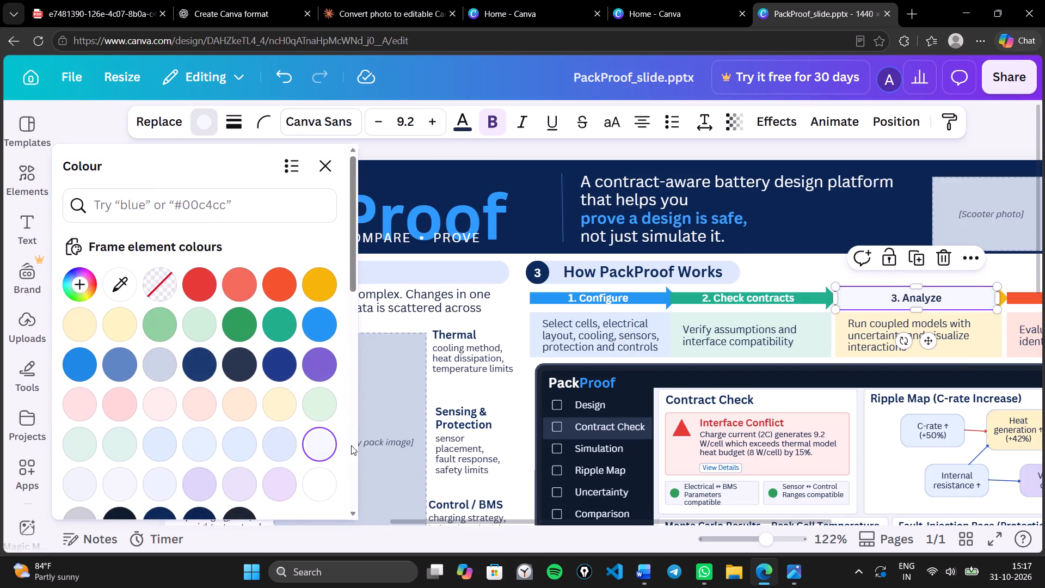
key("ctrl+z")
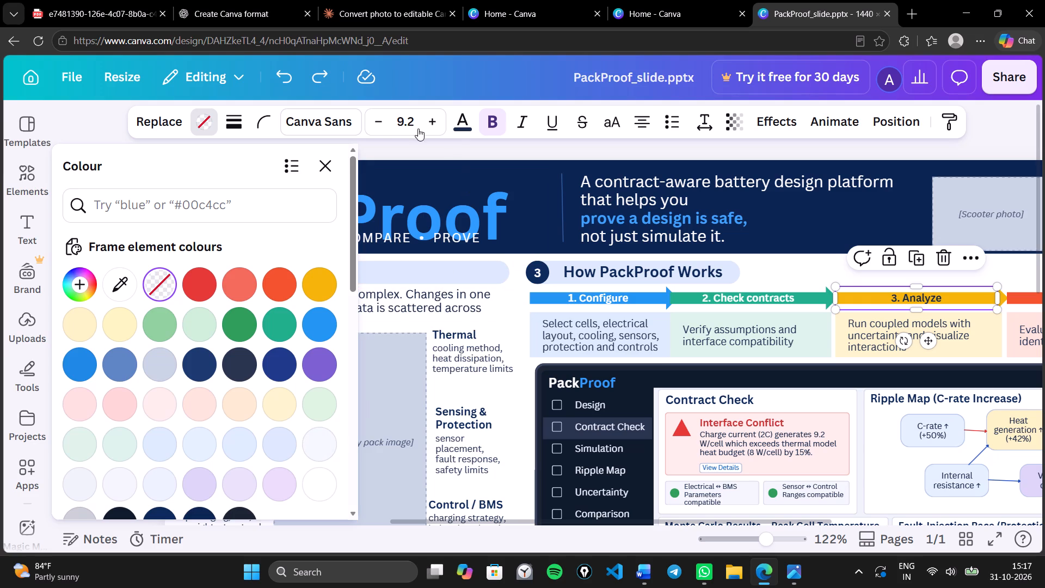
Change the "3. Analyze" heading text colour to white.
left_click(872, 303)
left_click_drag(888, 297, 943, 297)
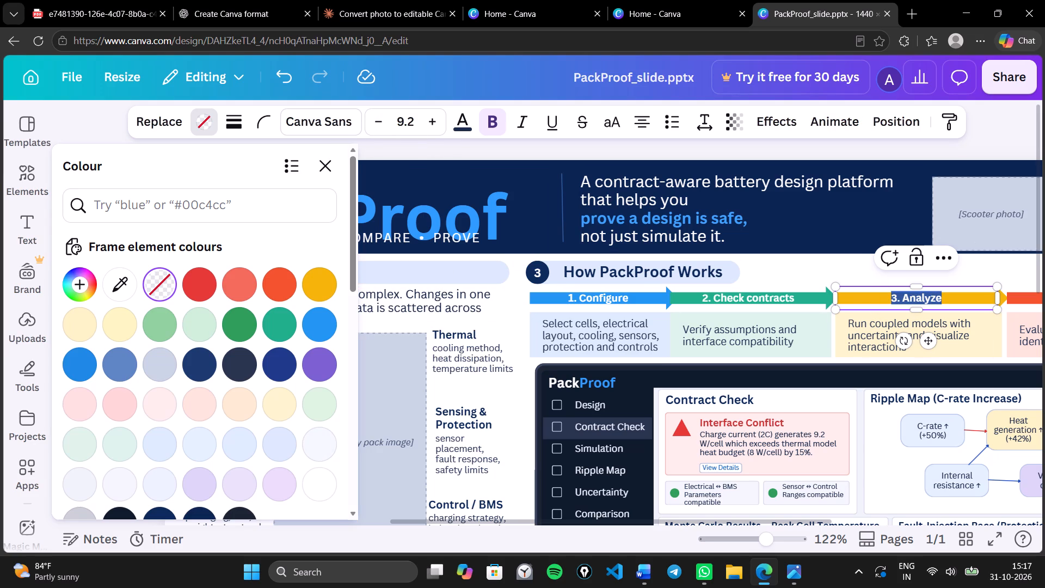
left_click_drag(943, 297, 945, 297)
left_click(458, 119)
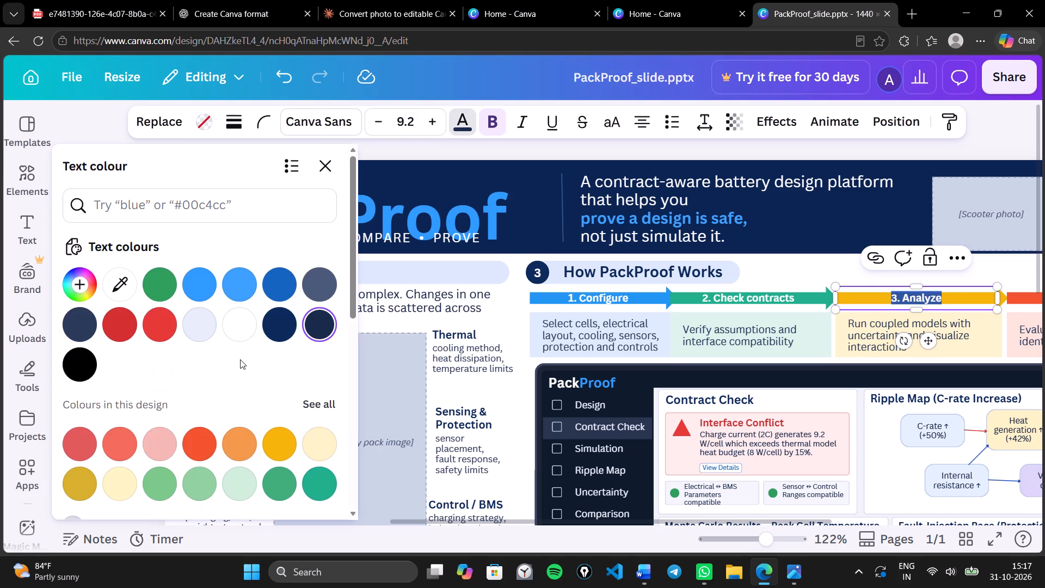
left_click(239, 329)
left_click(672, 267)
left_click(874, 264)
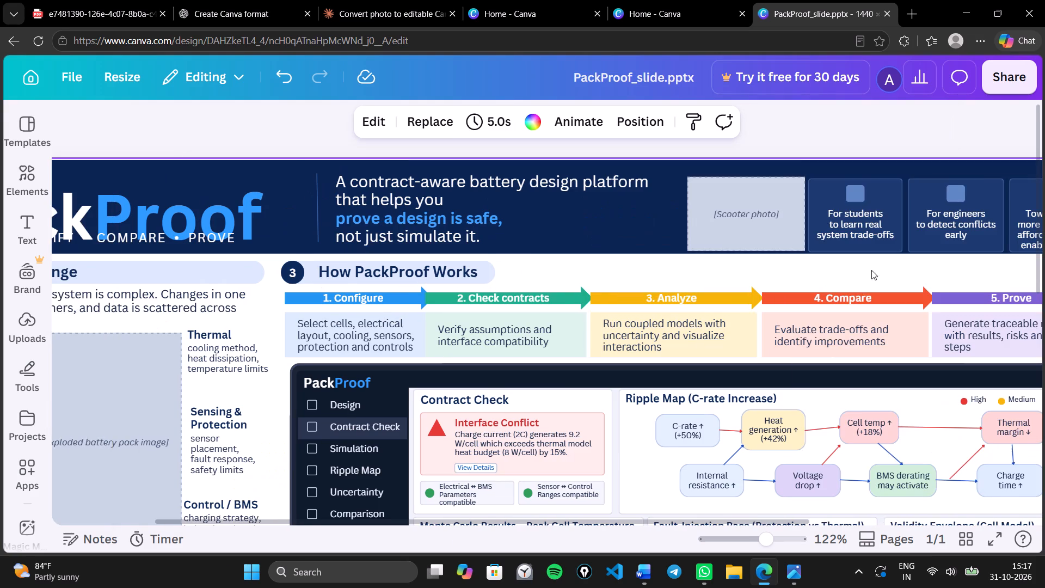
Compare the slide's Ripple Map and dashboard cards with the original poster image in Photos, examining the arrows closely.
scroll(853, 296, "down", 1, "ctrl")
scroll(847, 300, "down", 1)
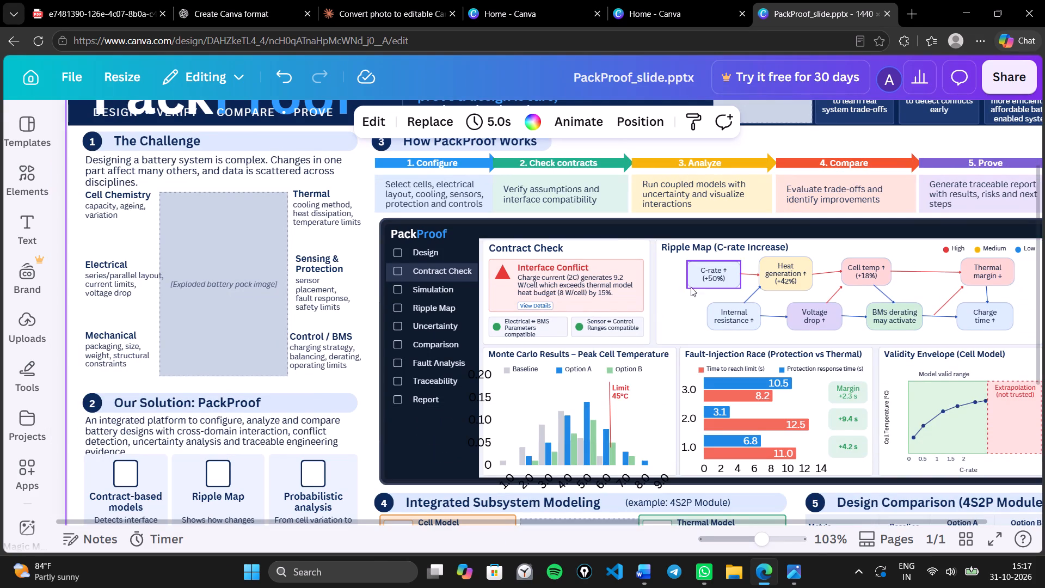
left_click(797, 280)
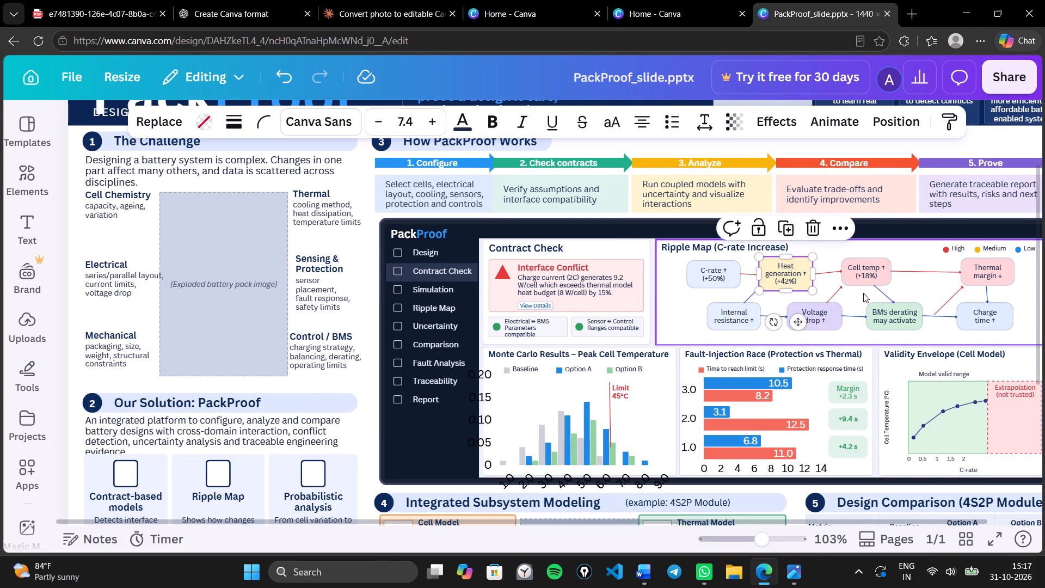
left_click(864, 293)
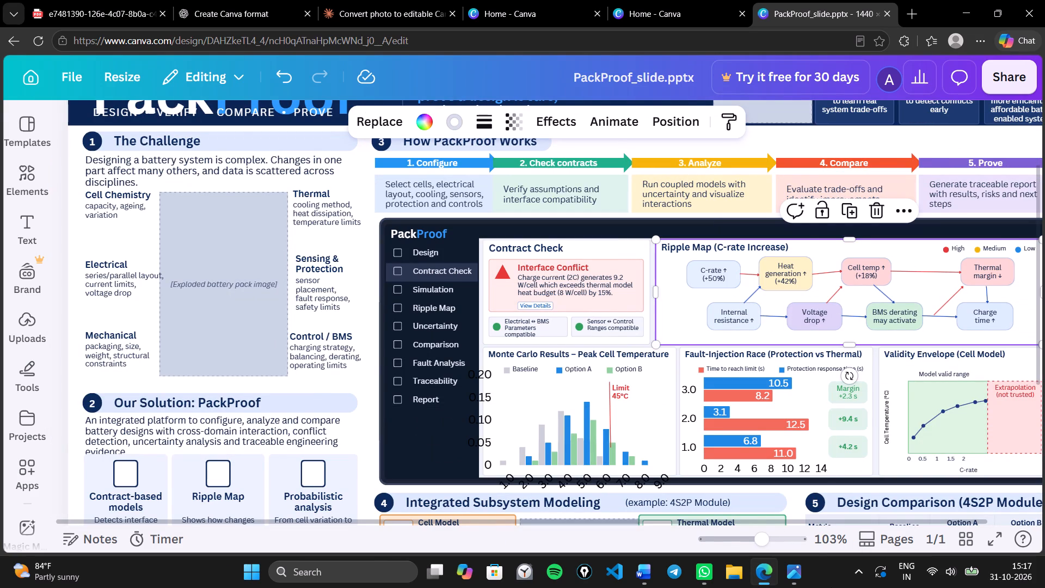
left_click(793, 577)
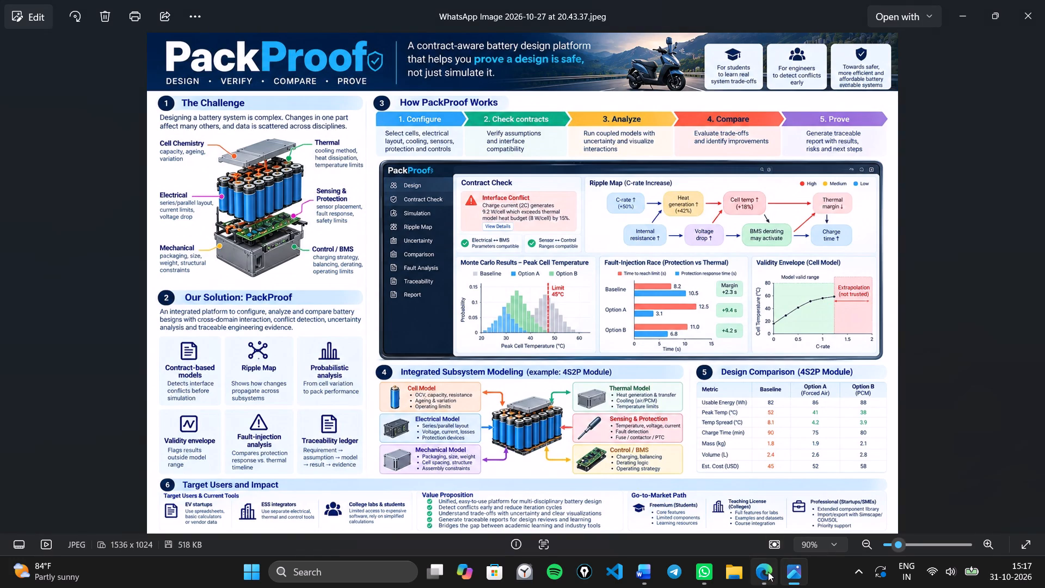
left_click(761, 581)
scroll(796, 298, "down", 1, "ctrl")
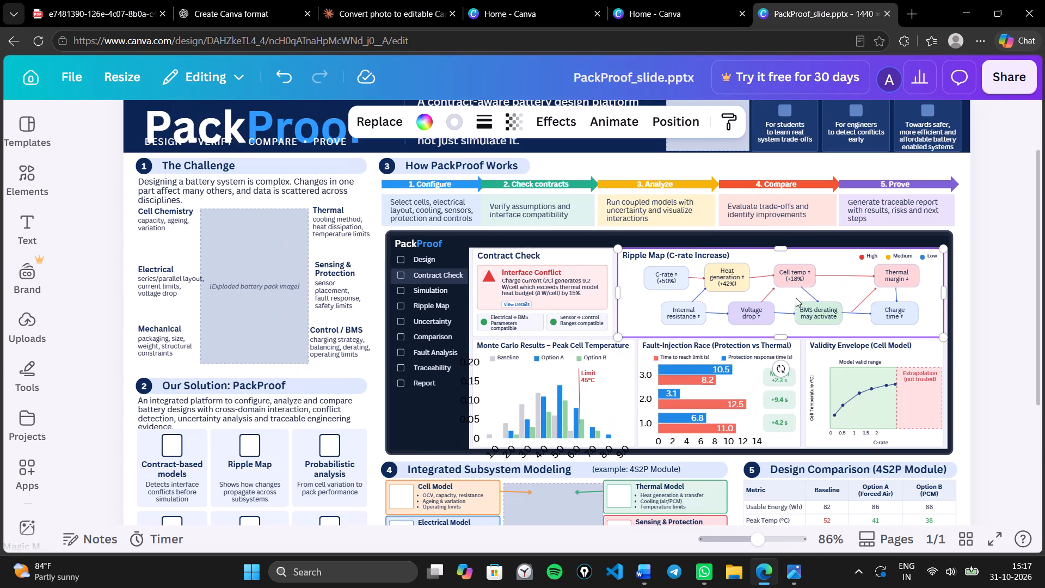
left_click(818, 585)
left_click(806, 579)
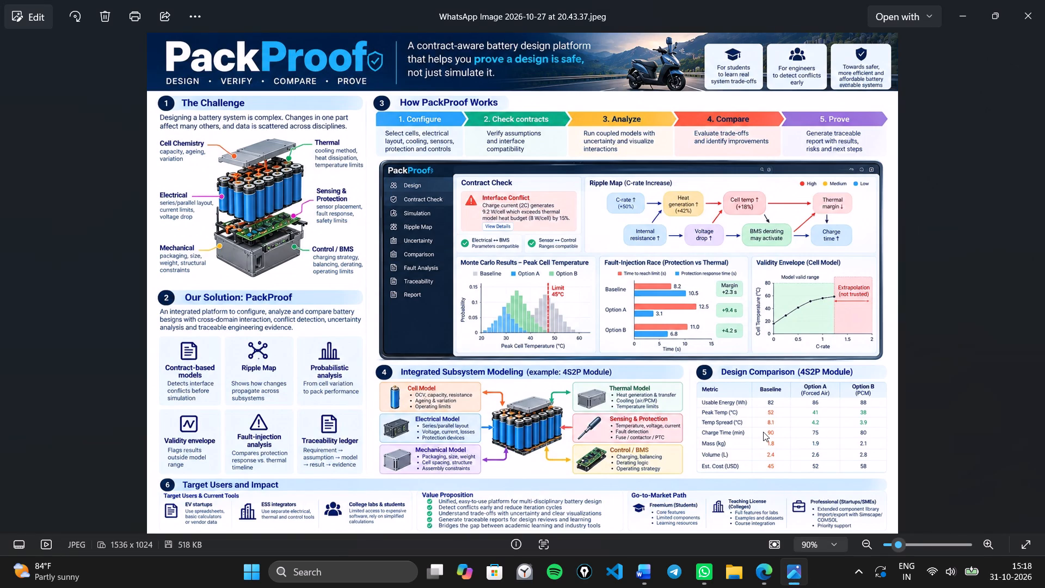
scroll(763, 432, "up", 2)
scroll(763, 432, "up", 2, "ctrl")
left_click_drag(729, 218, 572, 296)
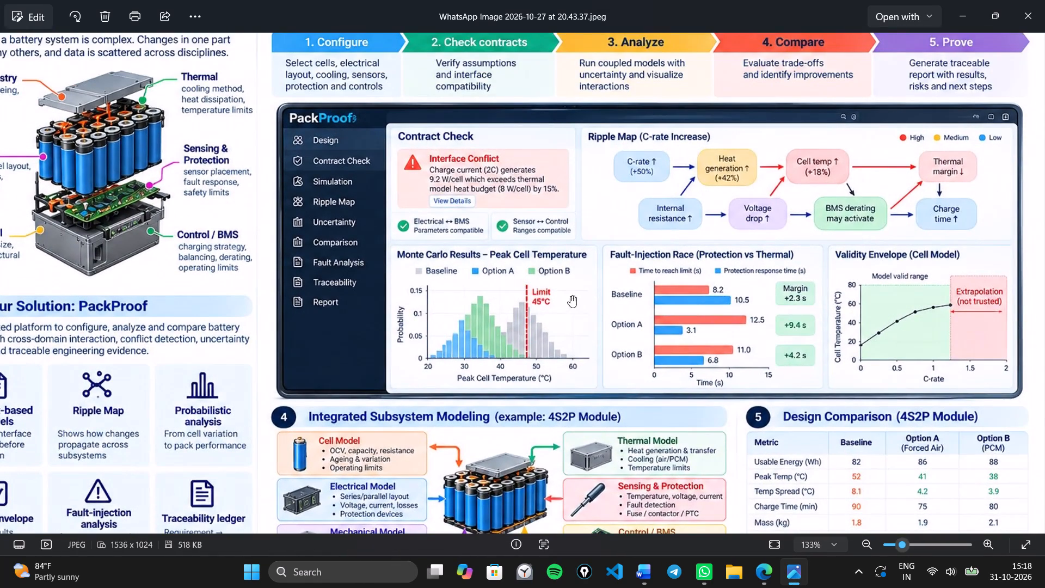
left_click(765, 568)
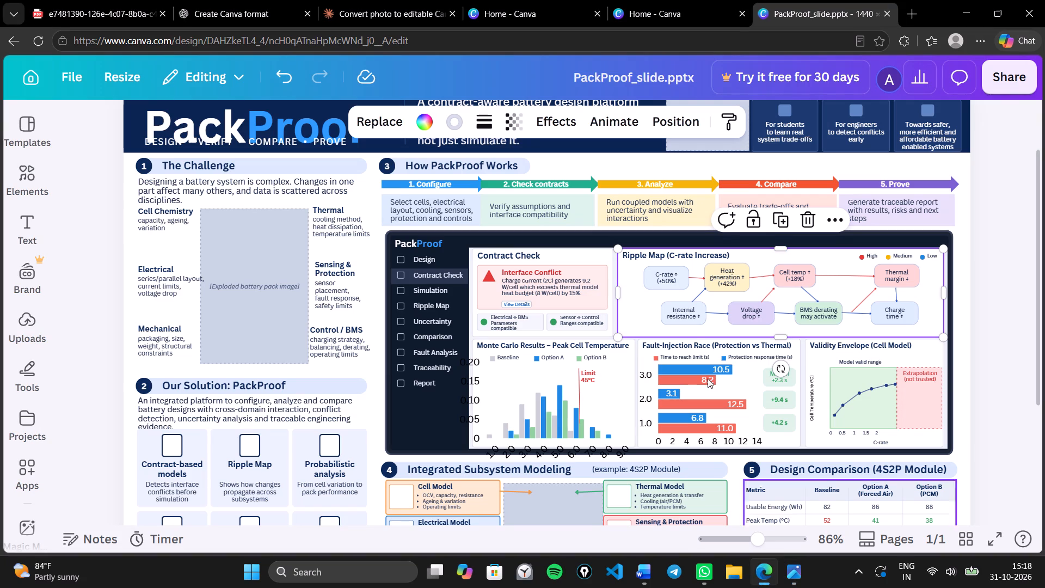
Straighten the red arrow between the C-rate and Heat generation boxes by slightly moving its head end.
left_click(695, 279)
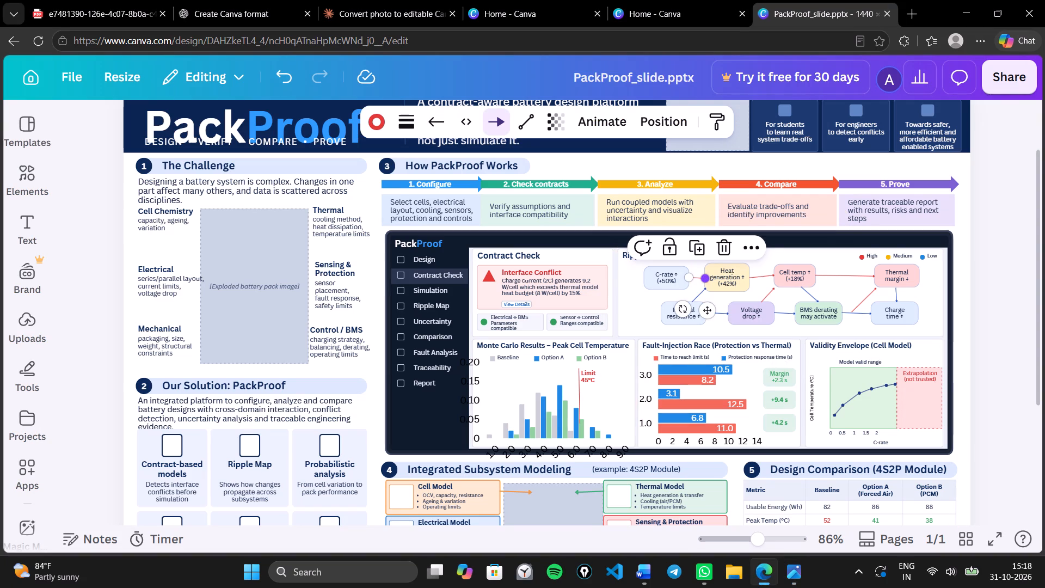
left_click_drag(706, 282, 699, 279)
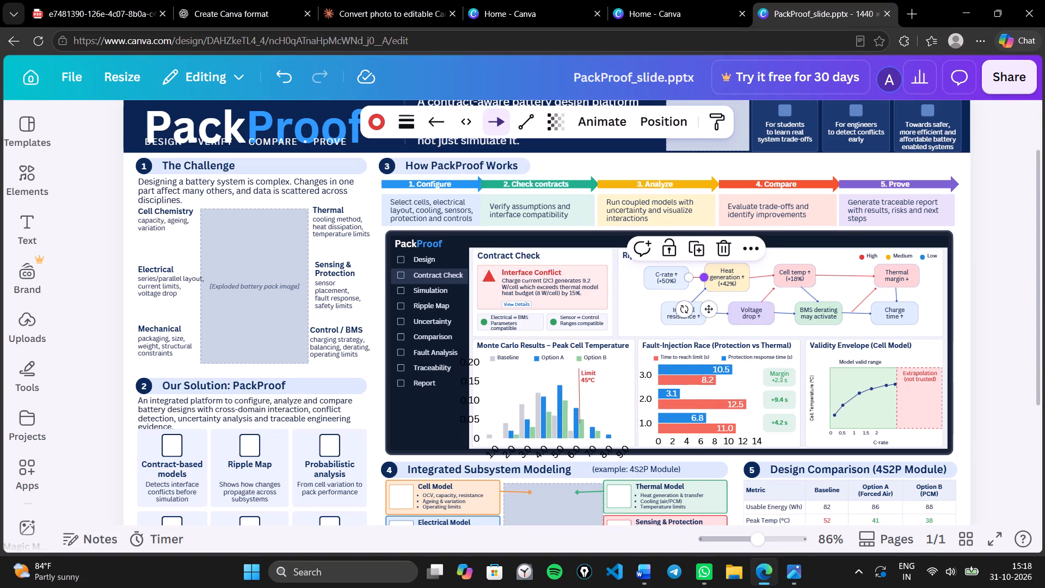
Set the stroke weight of the red arrow from C-rate to Heat generation in the Ripple Map to 3.
scroll(754, 305, "up", 6, "ctrl")
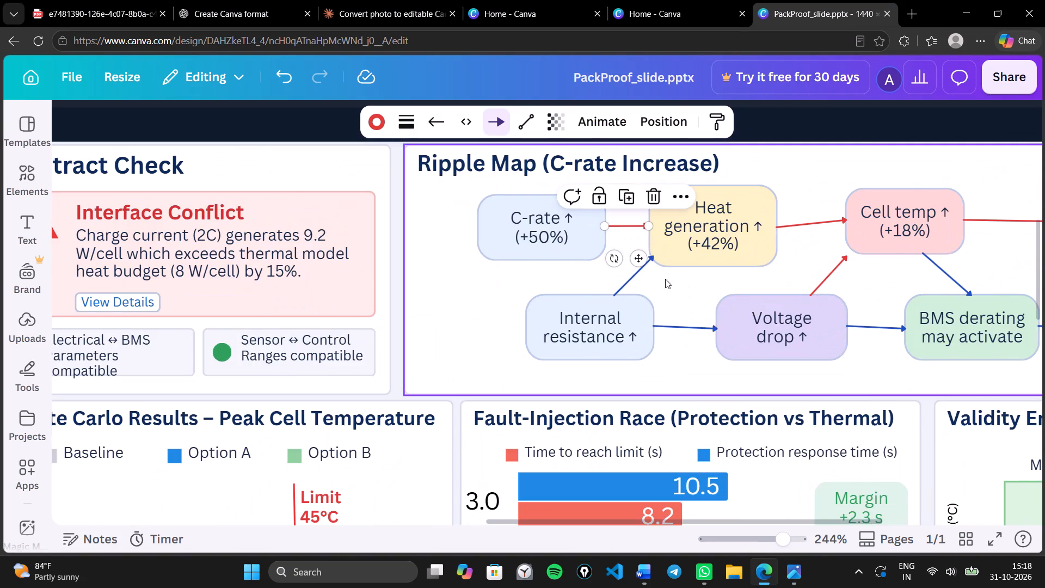
left_click(658, 278)
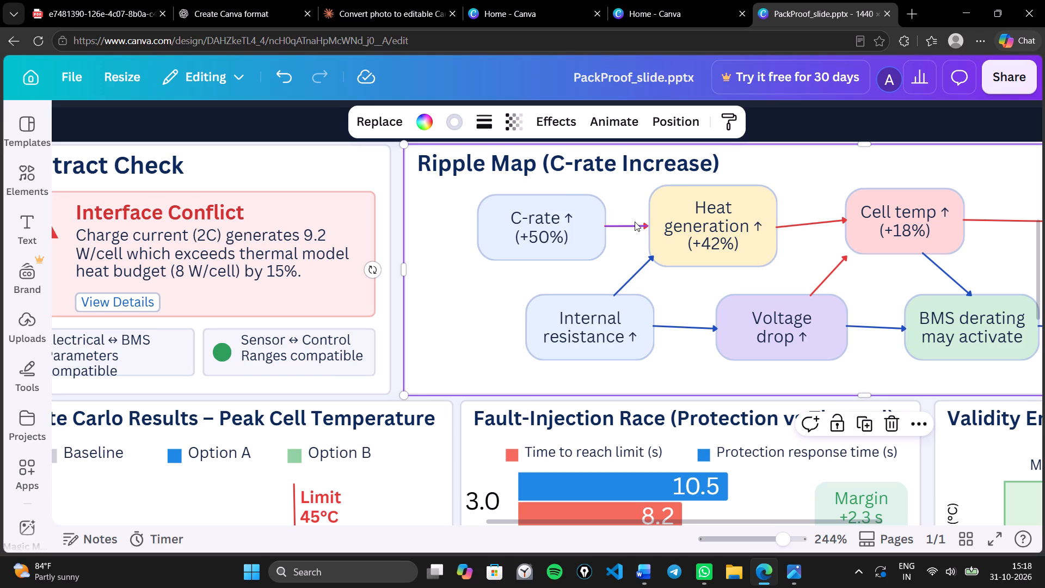
left_click(635, 224)
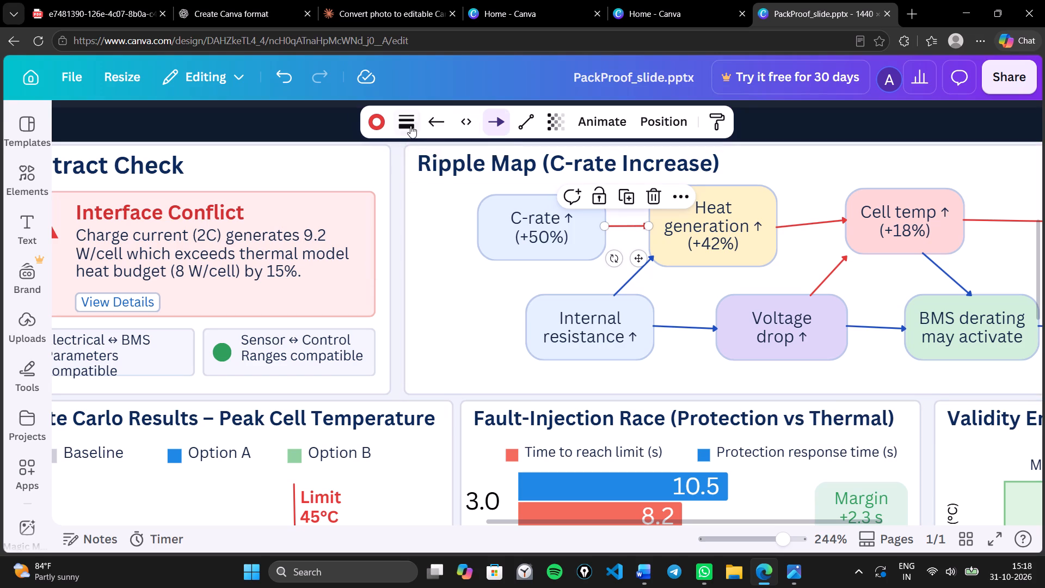
left_click(410, 126)
left_click(291, 264)
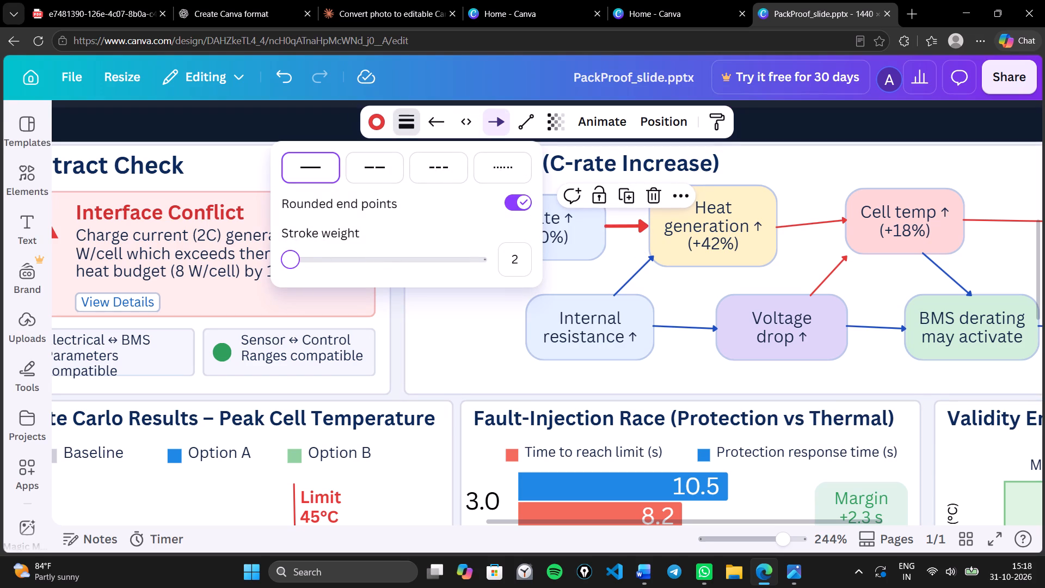
left_click(289, 261)
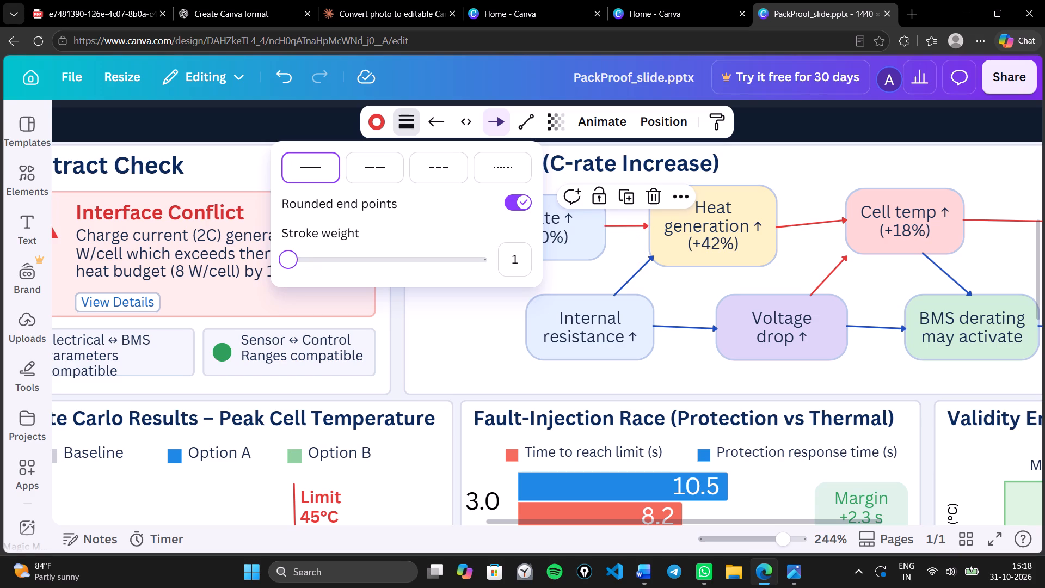
double_click(290, 260)
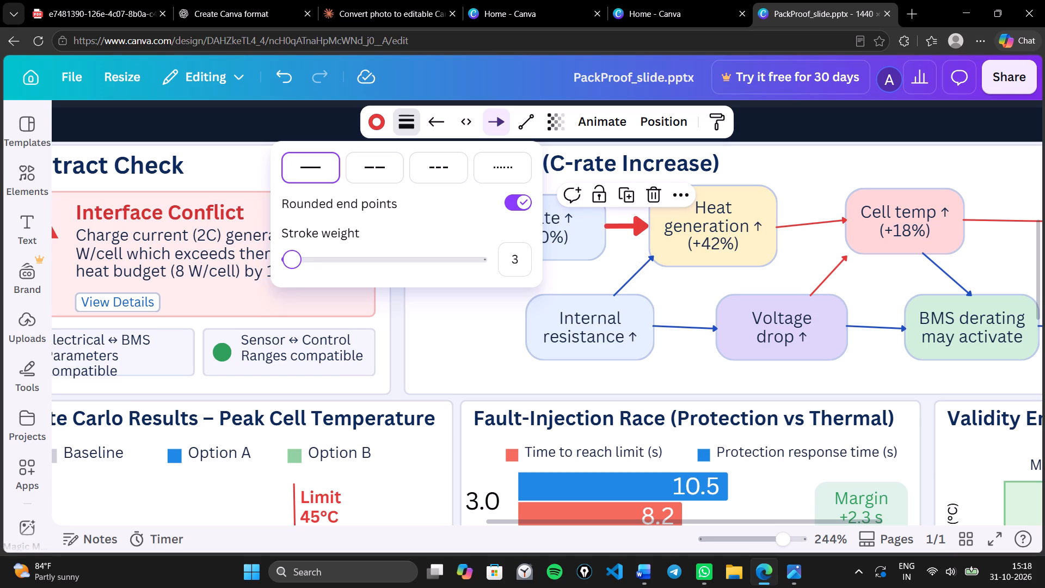
left_click(626, 249)
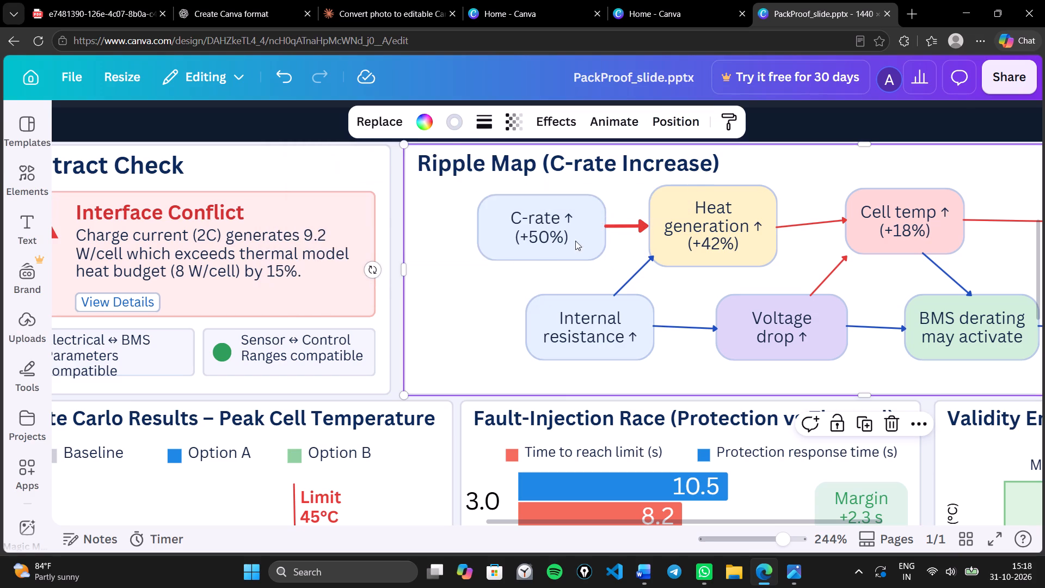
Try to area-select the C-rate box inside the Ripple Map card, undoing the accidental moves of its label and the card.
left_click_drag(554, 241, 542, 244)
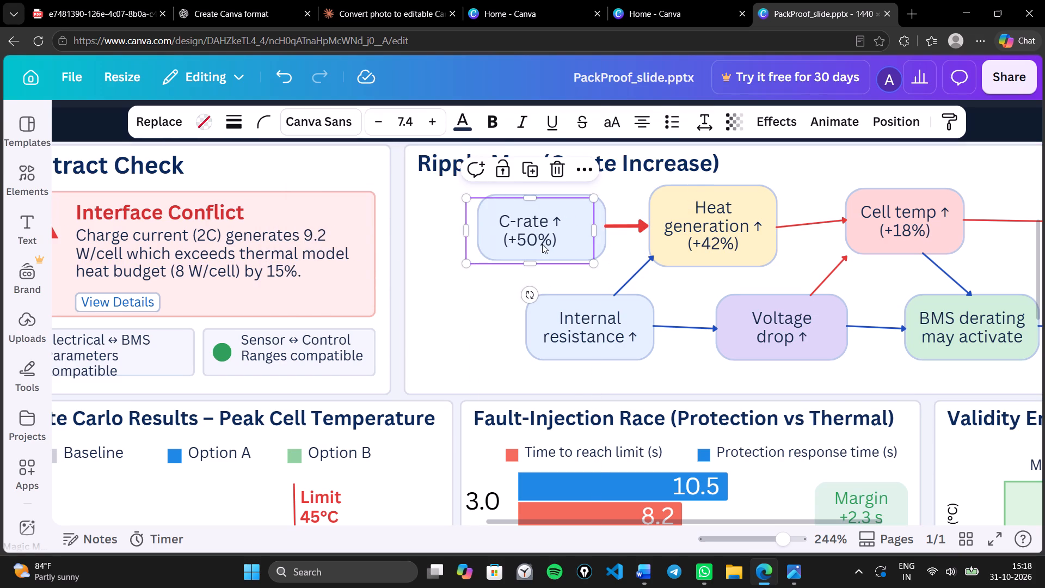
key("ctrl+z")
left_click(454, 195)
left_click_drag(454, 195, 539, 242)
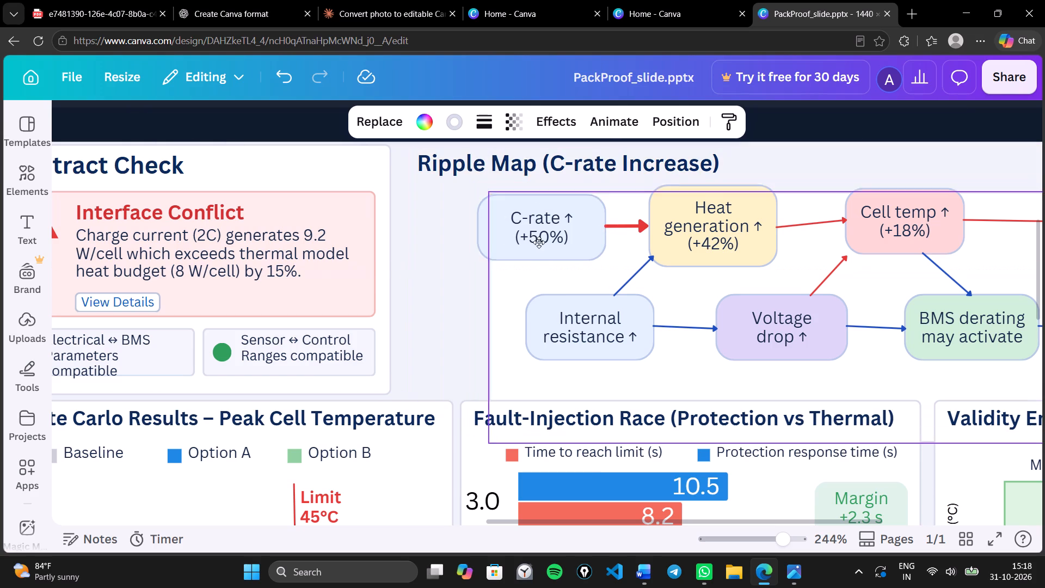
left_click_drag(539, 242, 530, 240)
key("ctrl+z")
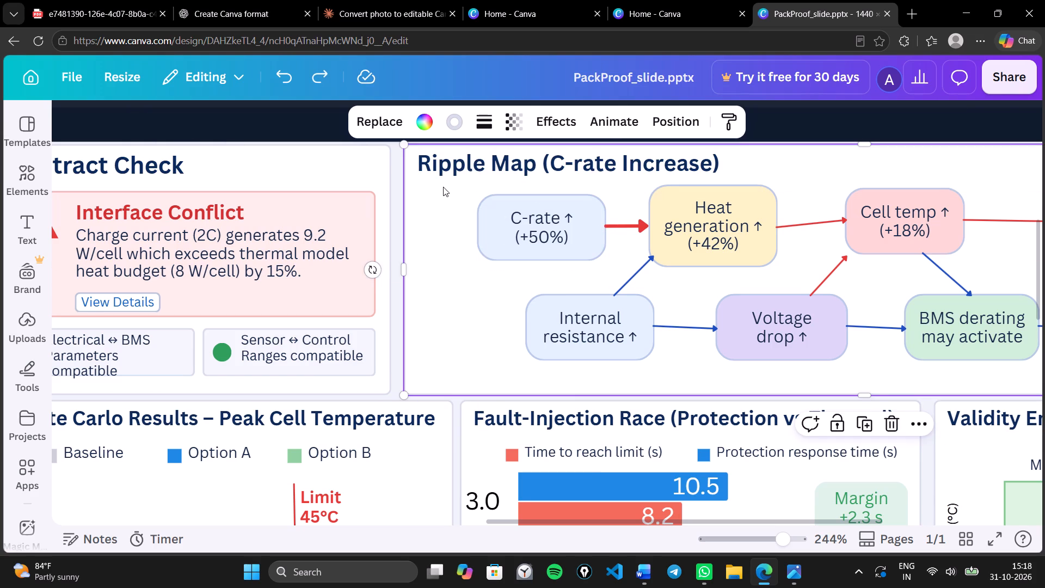
Lock the white background card of the Ripple Map.
left_click(443, 187)
left_click(468, 198)
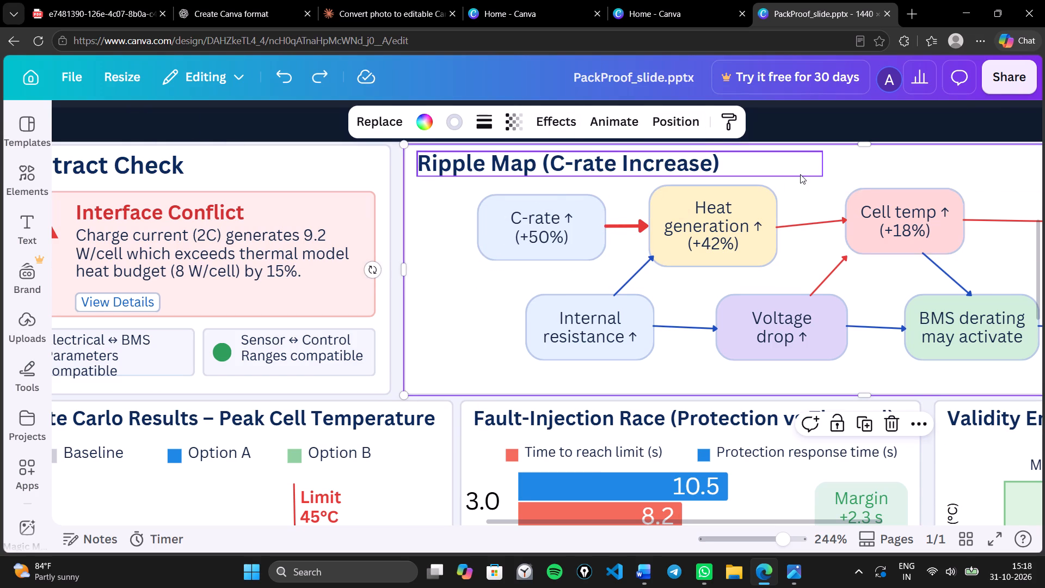
right_click(800, 174)
left_click(526, 259)
left_click(469, 301)
right_click(469, 301)
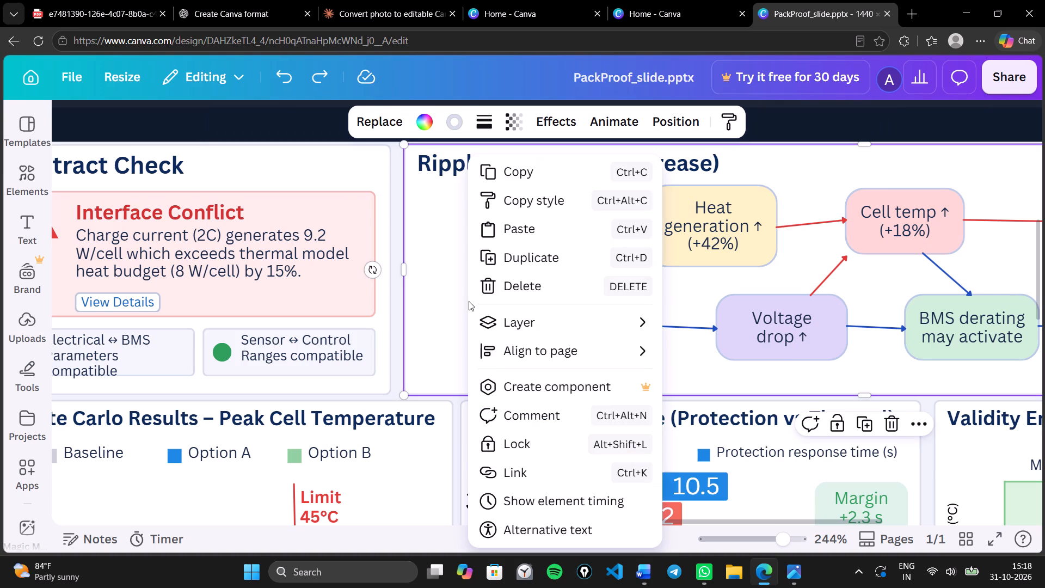
left_click(557, 439)
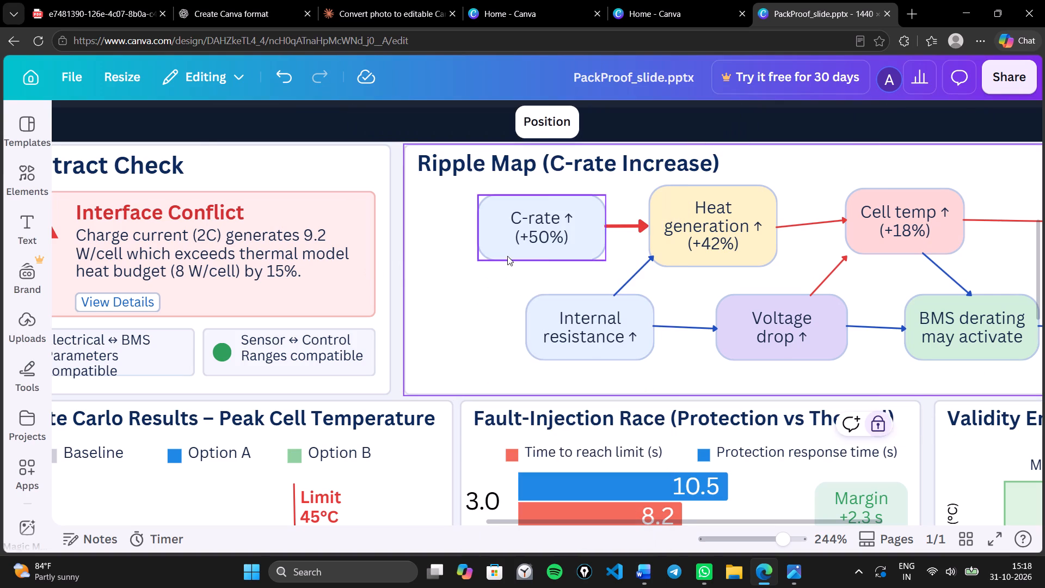
Make the C-rate label in the Ripple Map bold, undoing the accidental move of the label.
left_click(507, 256)
left_click_drag(503, 225, 489, 227)
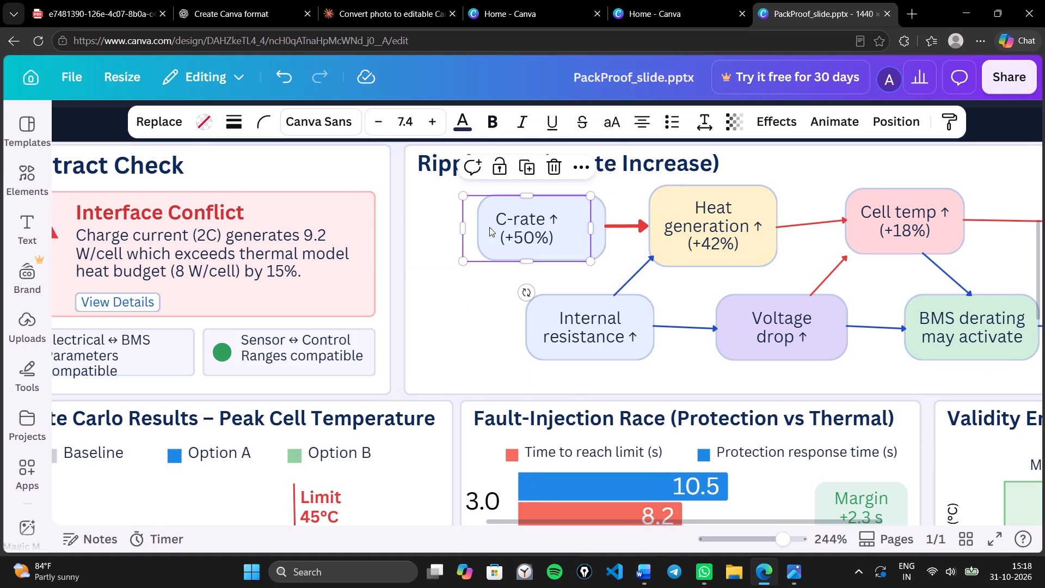
key("ctrl+z")
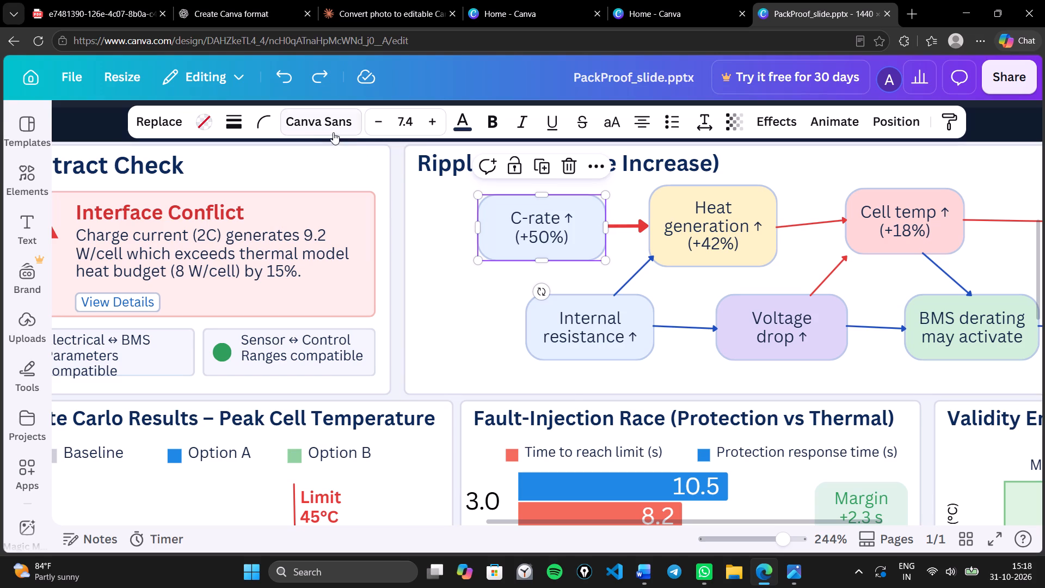
left_click(483, 115)
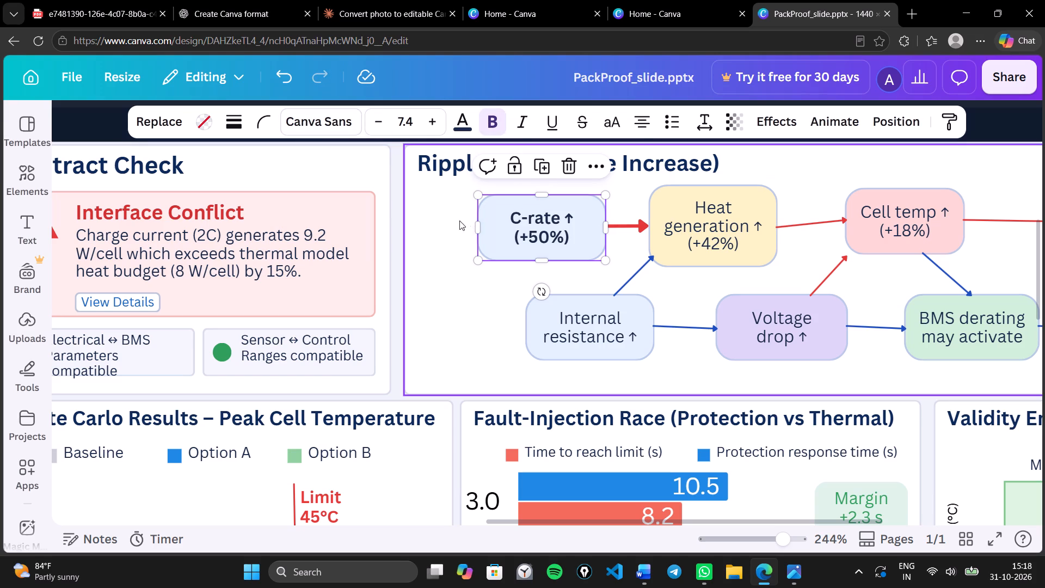
left_click(445, 219)
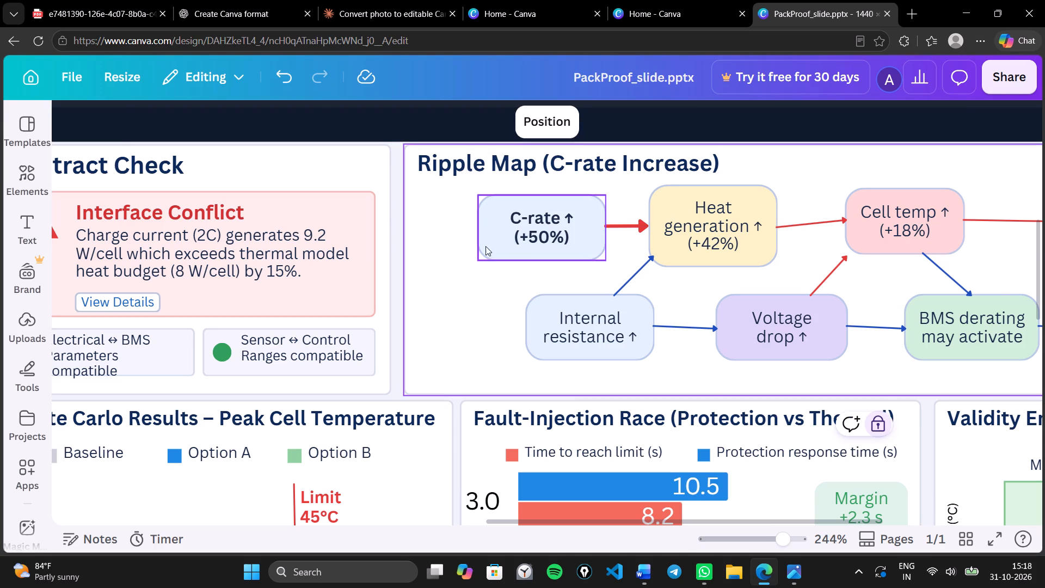
Make the text of all the Ripple Map boxes, from C-rate to Charge time, bold.
scroll(497, 247, "down", 3, "ctrl")
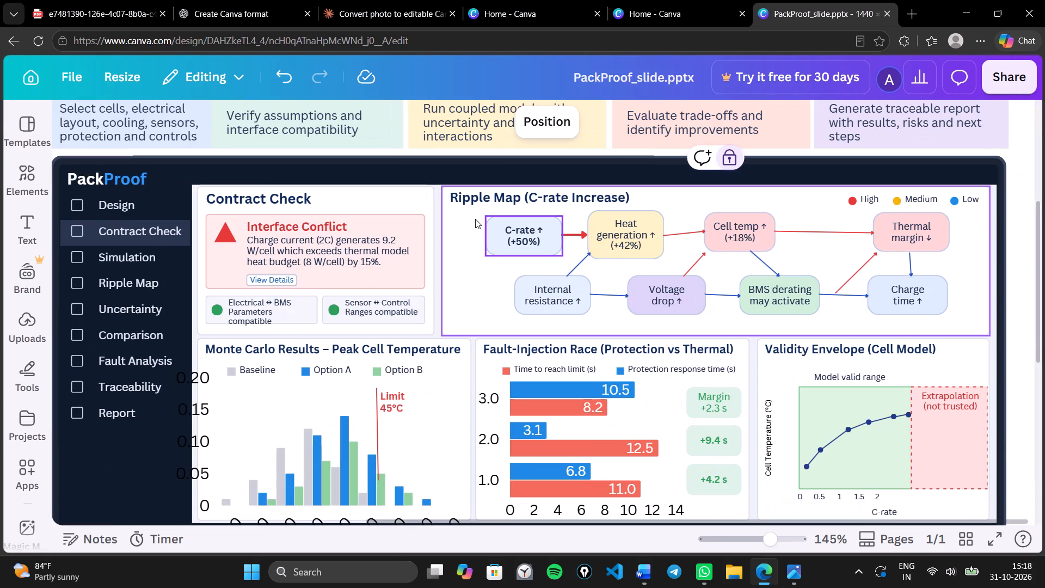
left_click_drag(475, 219, 924, 313)
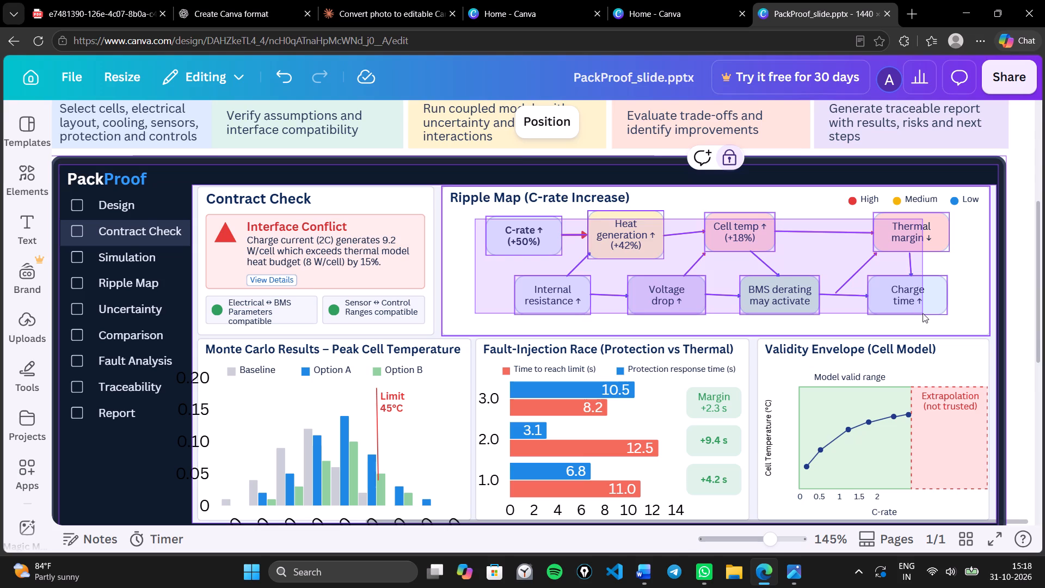
left_click(494, 125)
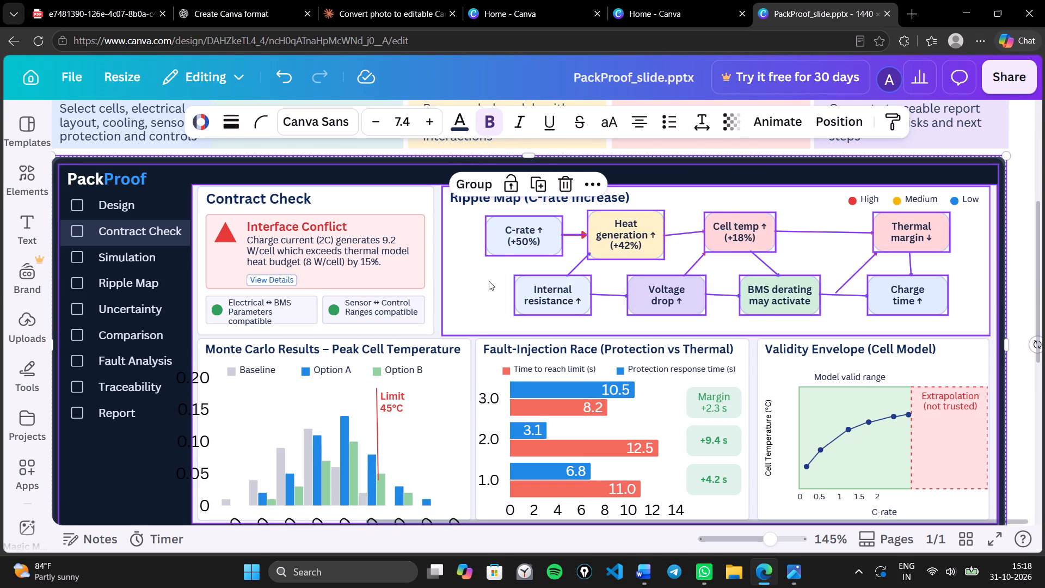
left_click(489, 281)
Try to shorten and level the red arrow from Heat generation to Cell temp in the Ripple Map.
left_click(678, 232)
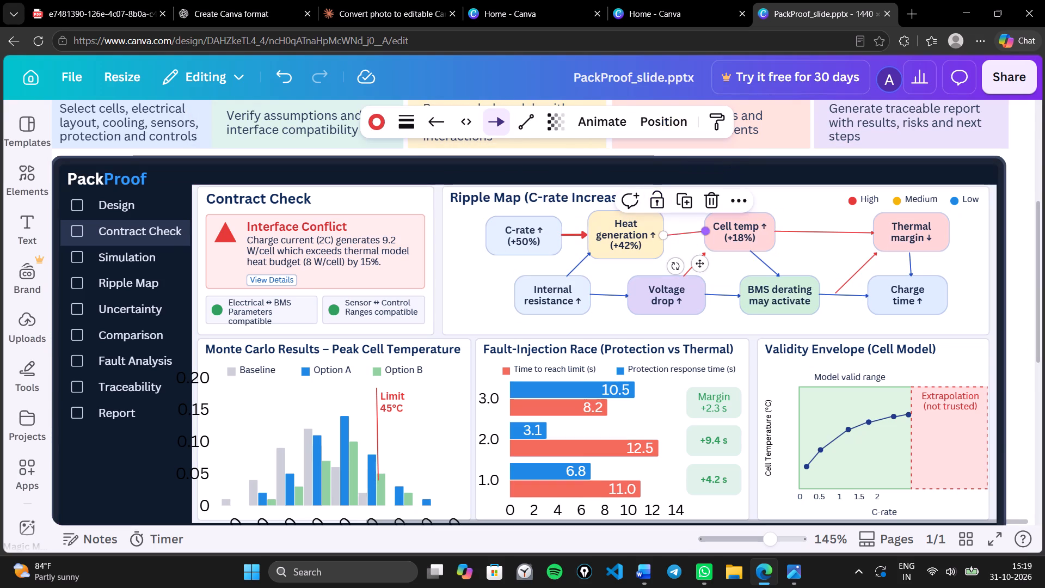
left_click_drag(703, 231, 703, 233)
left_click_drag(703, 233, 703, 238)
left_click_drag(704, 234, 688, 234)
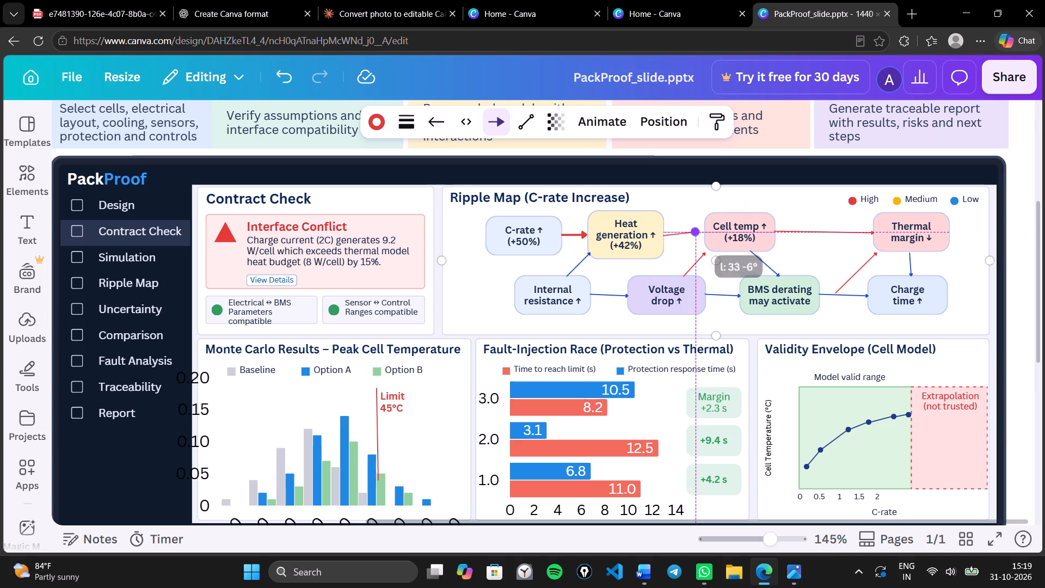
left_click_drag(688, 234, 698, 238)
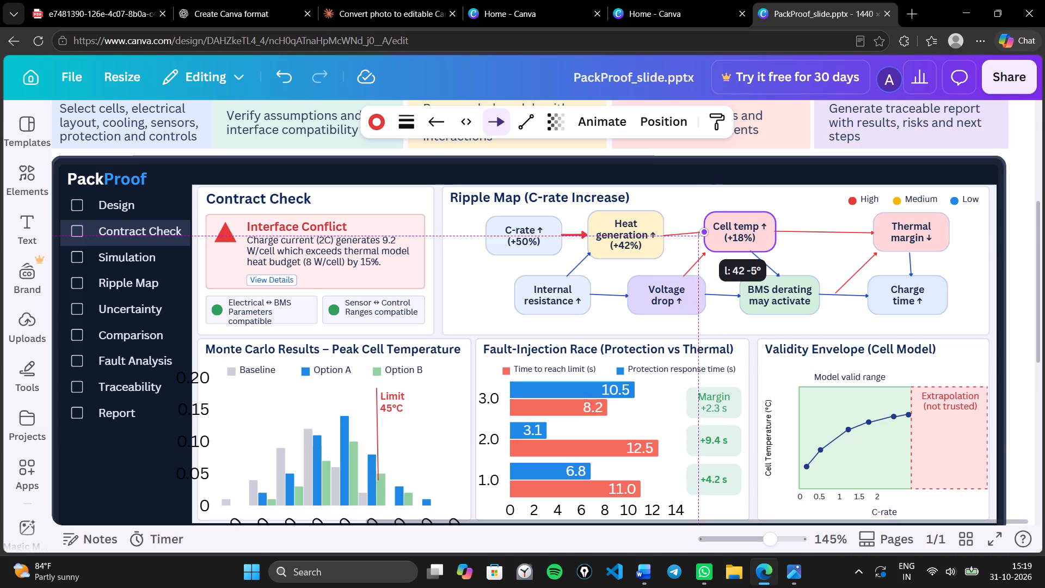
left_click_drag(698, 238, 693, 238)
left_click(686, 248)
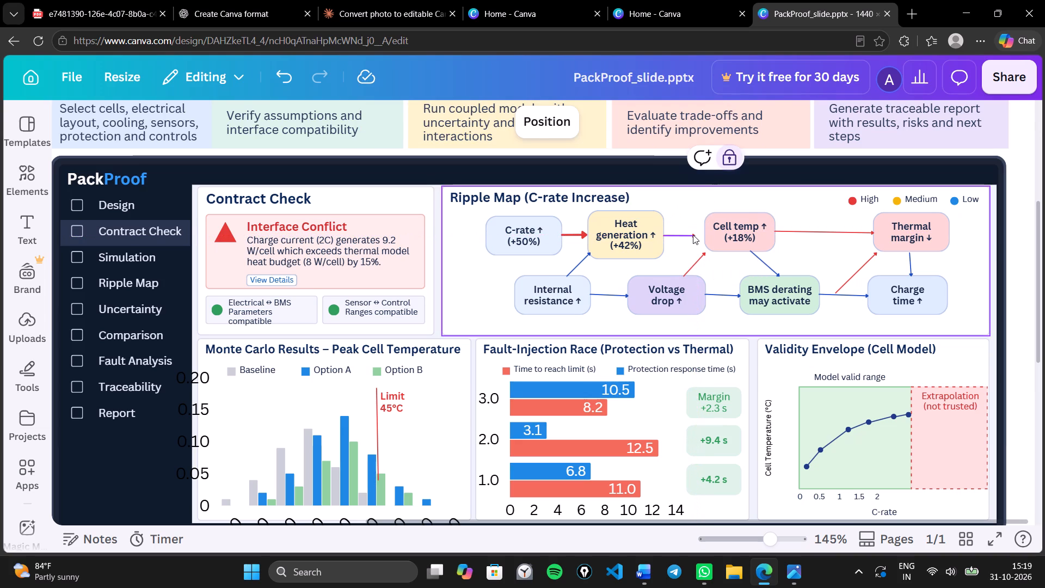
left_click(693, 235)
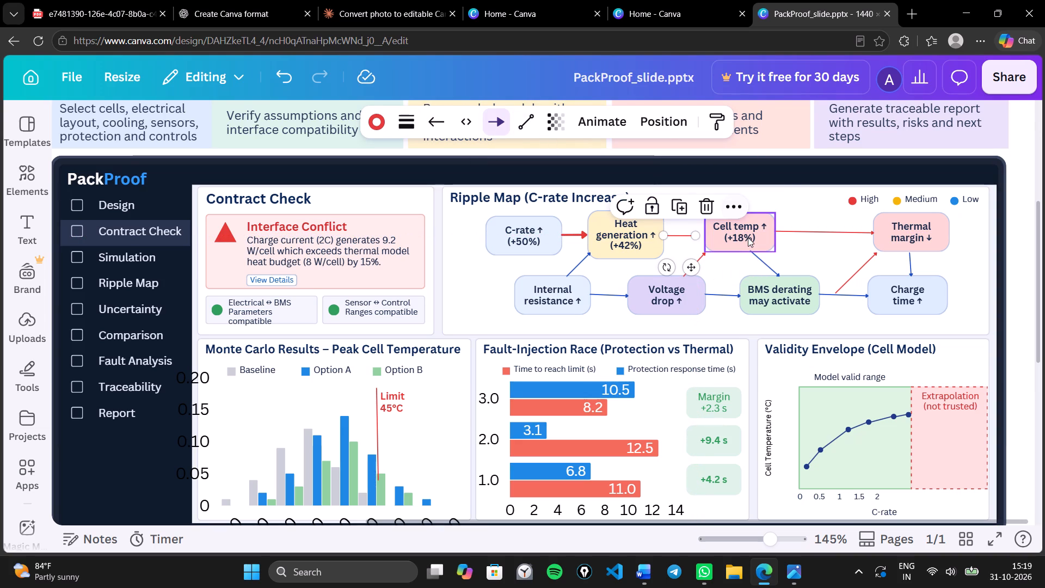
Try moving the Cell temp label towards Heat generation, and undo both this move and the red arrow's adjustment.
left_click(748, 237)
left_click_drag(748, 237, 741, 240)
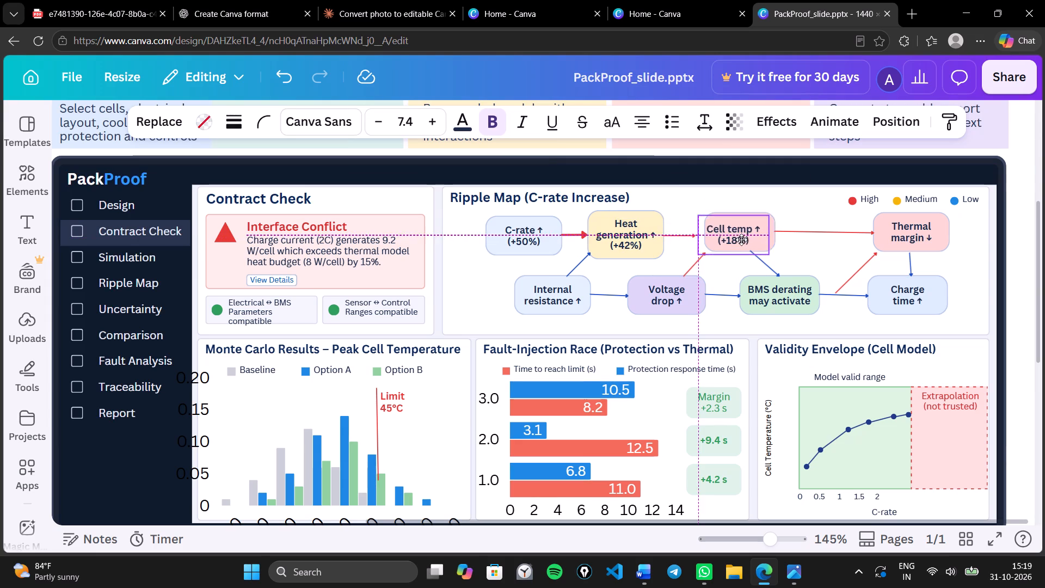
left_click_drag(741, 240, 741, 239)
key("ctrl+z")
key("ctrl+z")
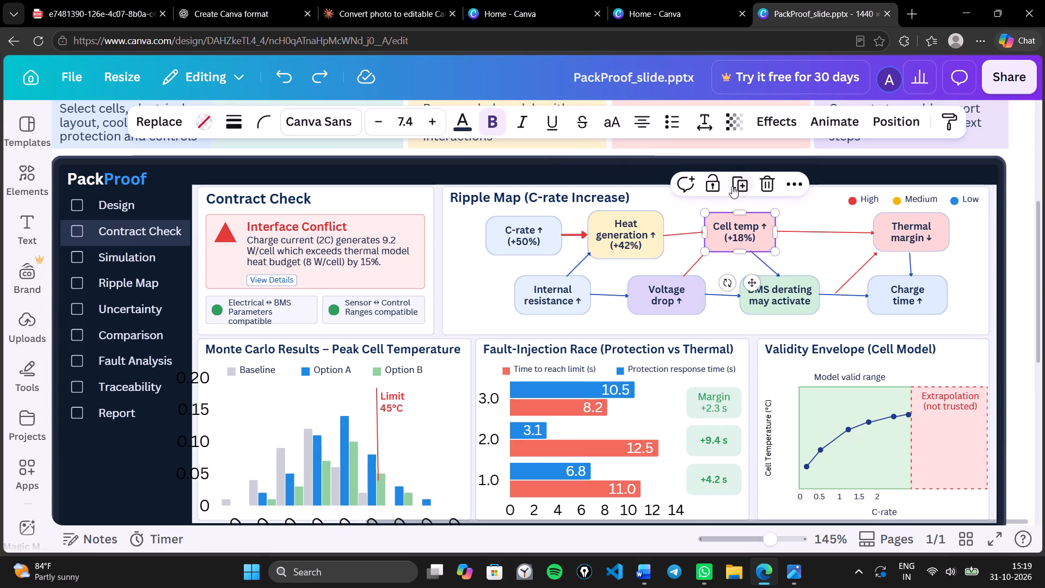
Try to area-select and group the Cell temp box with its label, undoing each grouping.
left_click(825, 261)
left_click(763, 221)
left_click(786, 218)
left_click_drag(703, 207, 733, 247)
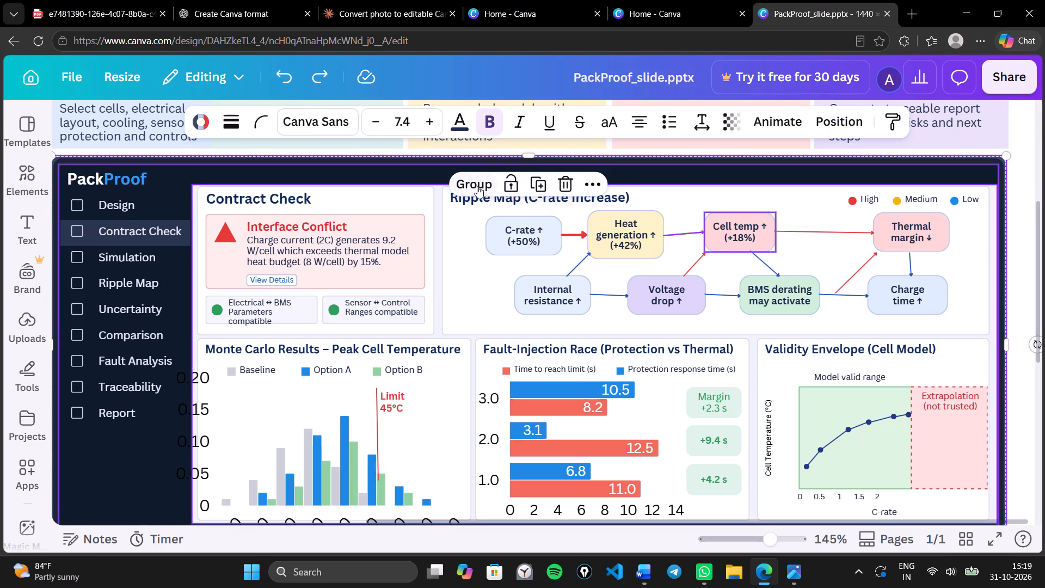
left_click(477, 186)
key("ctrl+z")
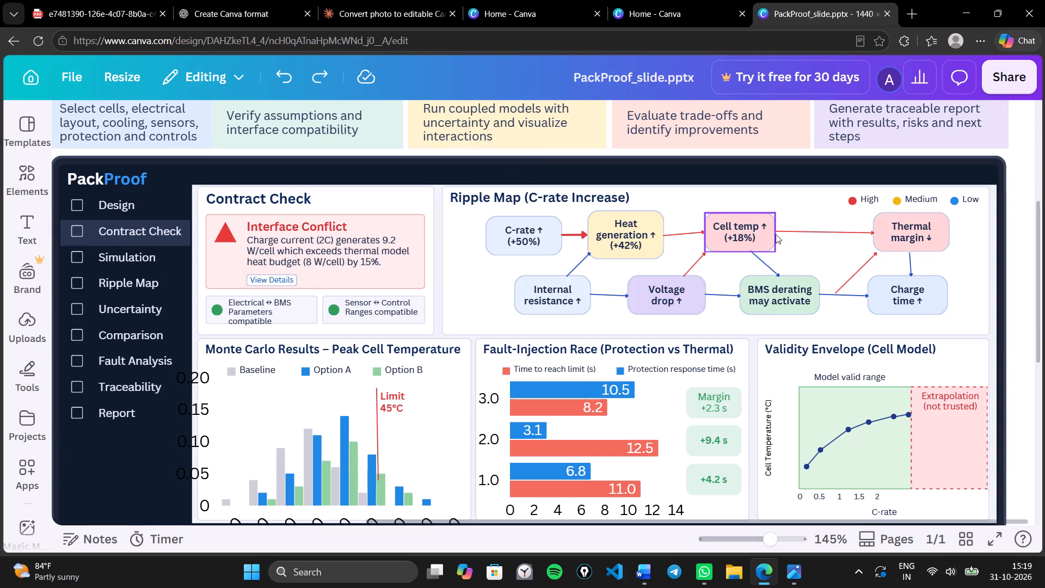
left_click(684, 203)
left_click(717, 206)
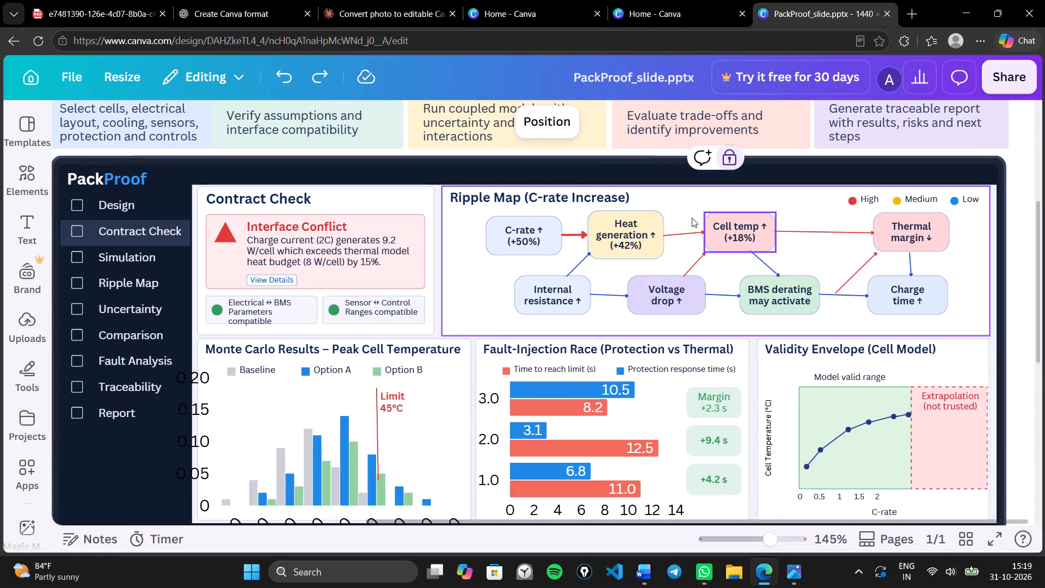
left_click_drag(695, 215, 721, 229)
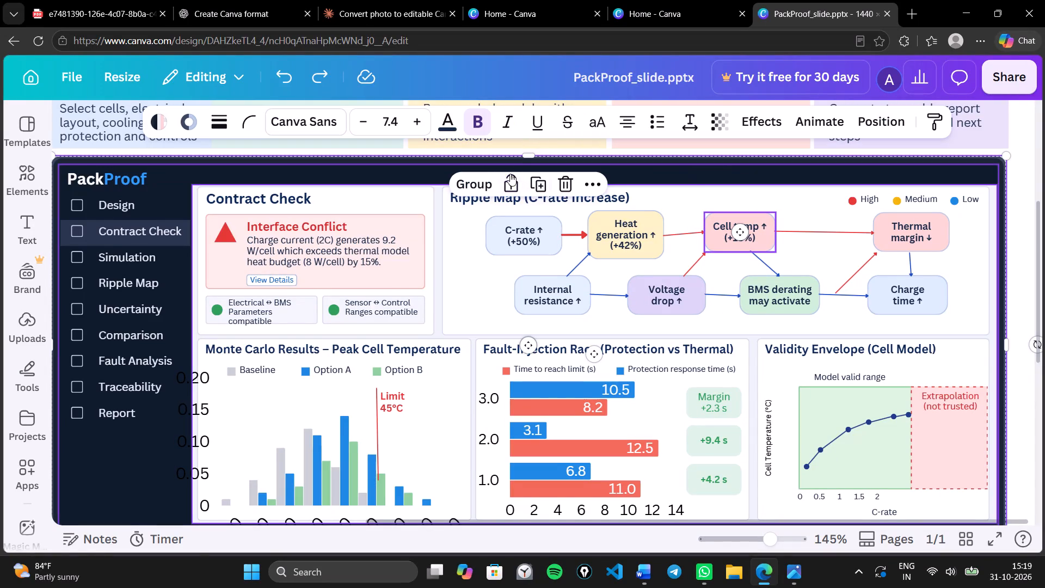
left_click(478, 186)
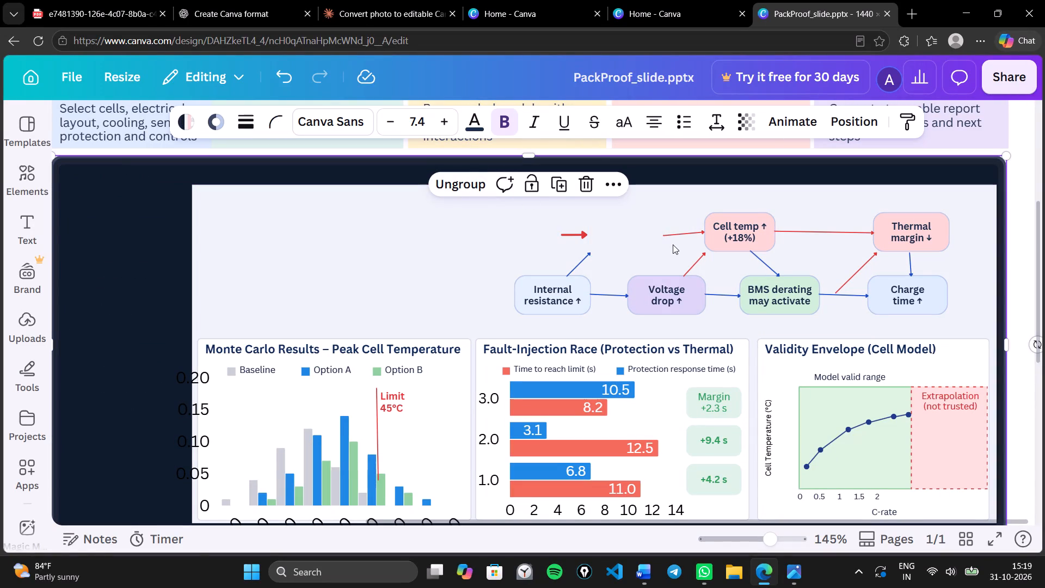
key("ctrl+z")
Move the Cell temp label and its pink box closer to the Heat generation box in the Ripple Map.
left_click(722, 226)
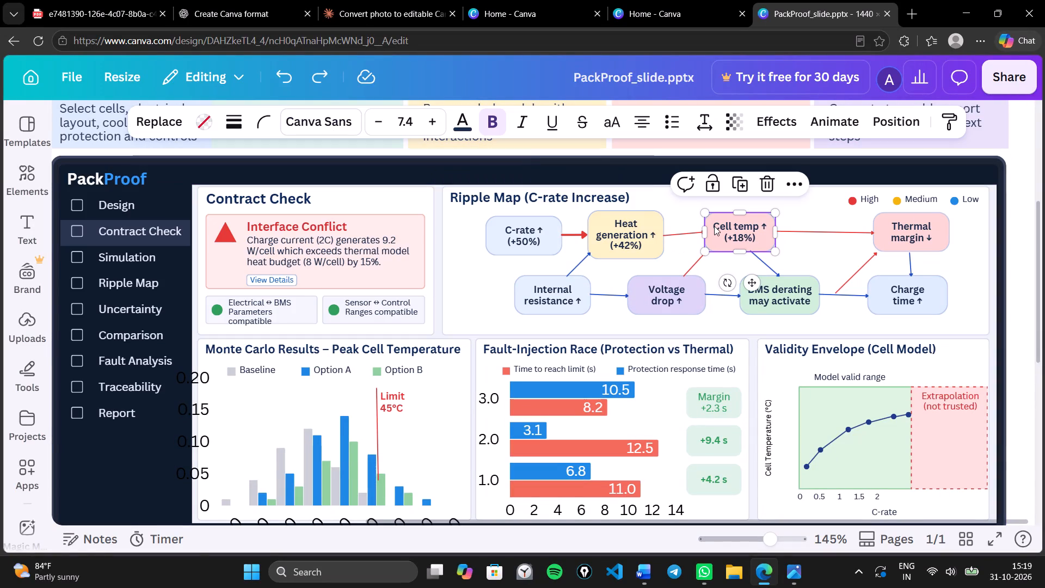
left_click_drag(714, 226, 692, 227)
left_click_drag(768, 227, 766, 228)
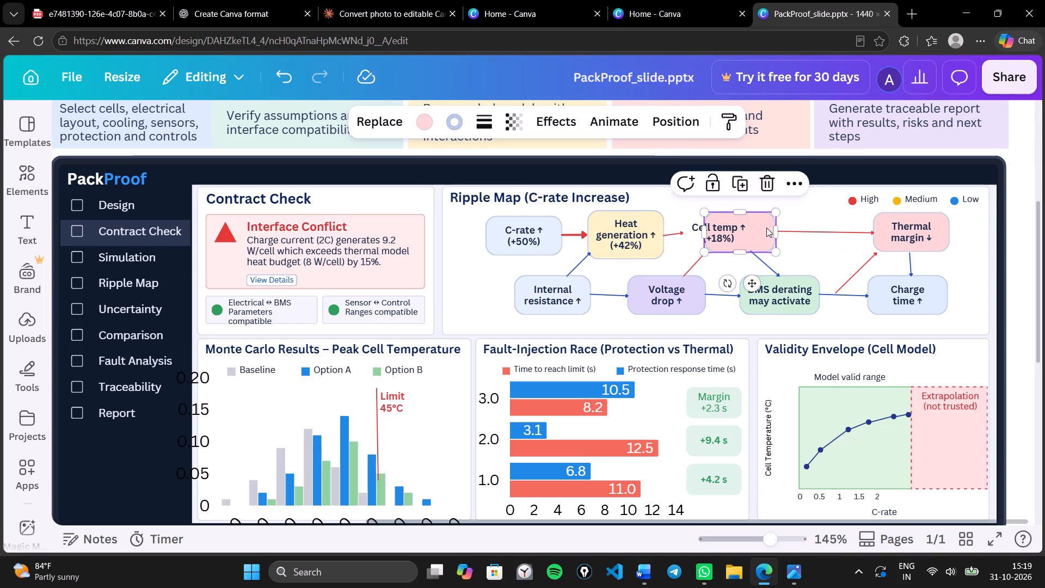
left_click_drag(766, 228, 746, 226)
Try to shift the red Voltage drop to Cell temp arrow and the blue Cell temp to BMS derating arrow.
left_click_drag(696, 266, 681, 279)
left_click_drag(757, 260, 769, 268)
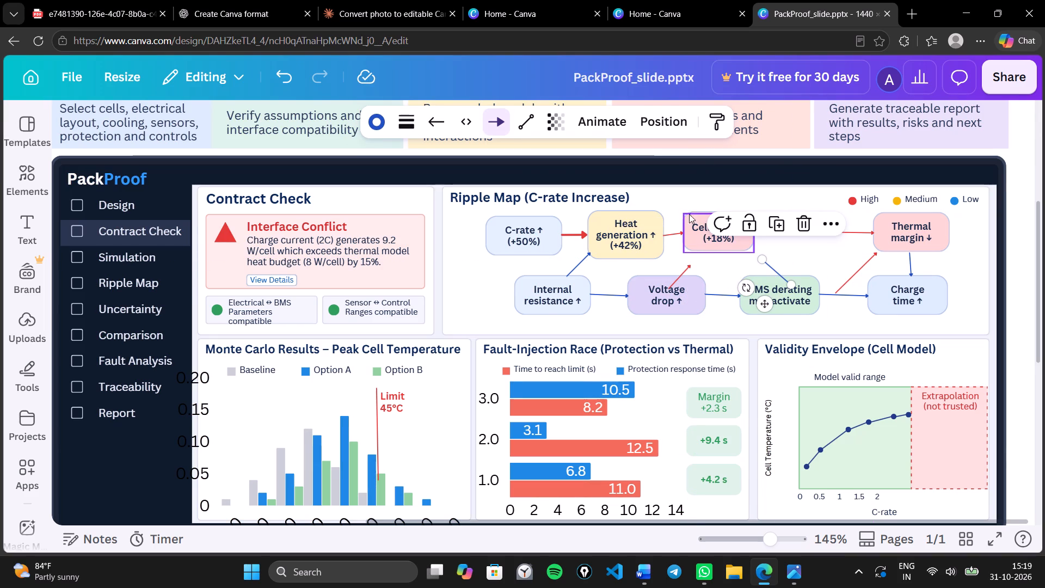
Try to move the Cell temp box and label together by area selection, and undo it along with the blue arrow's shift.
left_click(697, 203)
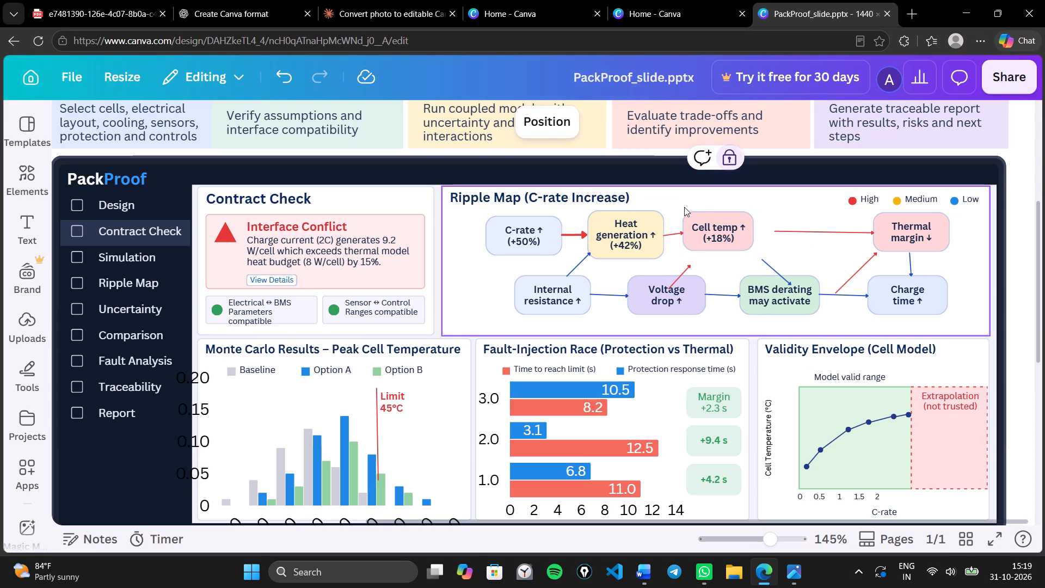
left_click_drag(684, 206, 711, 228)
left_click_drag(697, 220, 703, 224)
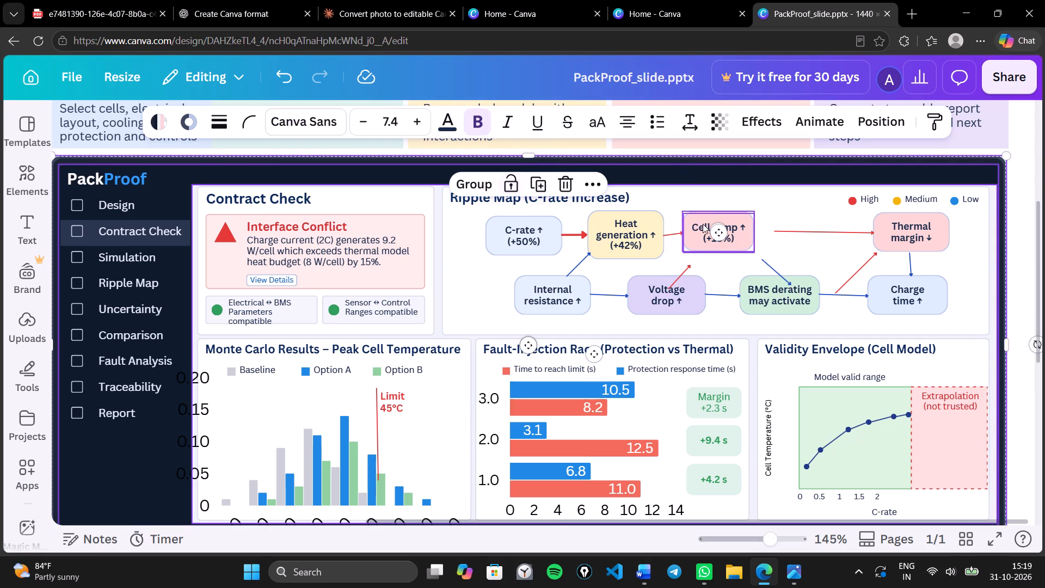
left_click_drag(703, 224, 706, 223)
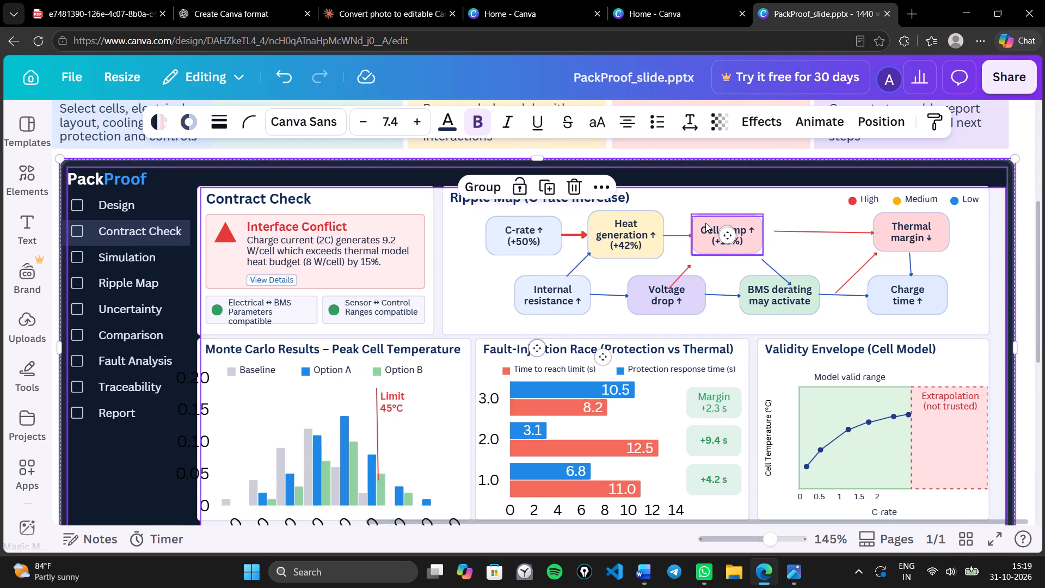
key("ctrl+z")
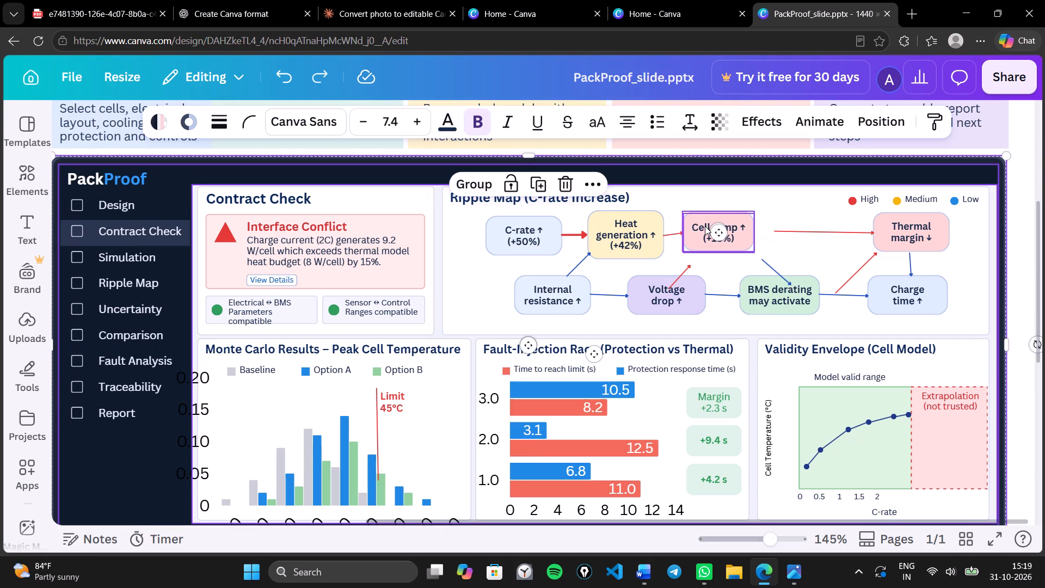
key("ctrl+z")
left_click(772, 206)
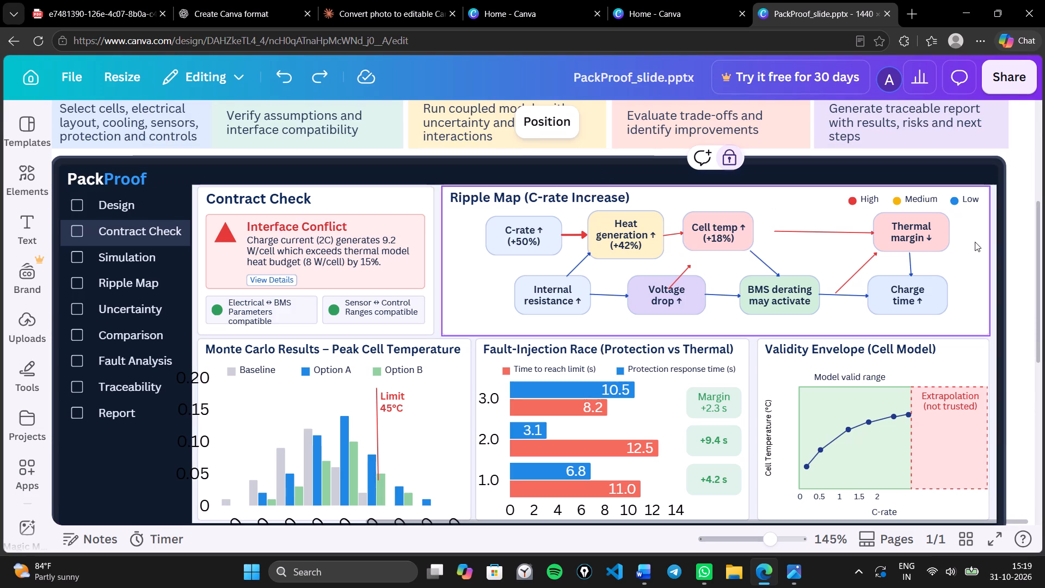
Lock the dark dashboard panel behind the PackProof interface mock-up so it stays fixed while its contents are edited.
scroll(1044, 230, "down", 5, "ctrl")
scroll(1010, 236, "up", 3, "ctrl")
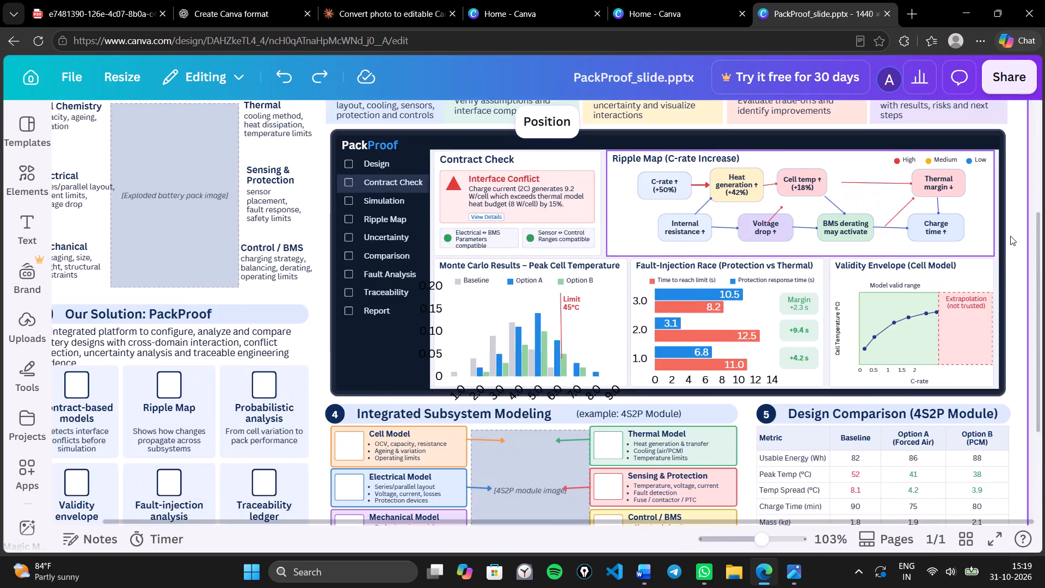
scroll(1010, 236, "up", 1, "ctrl")
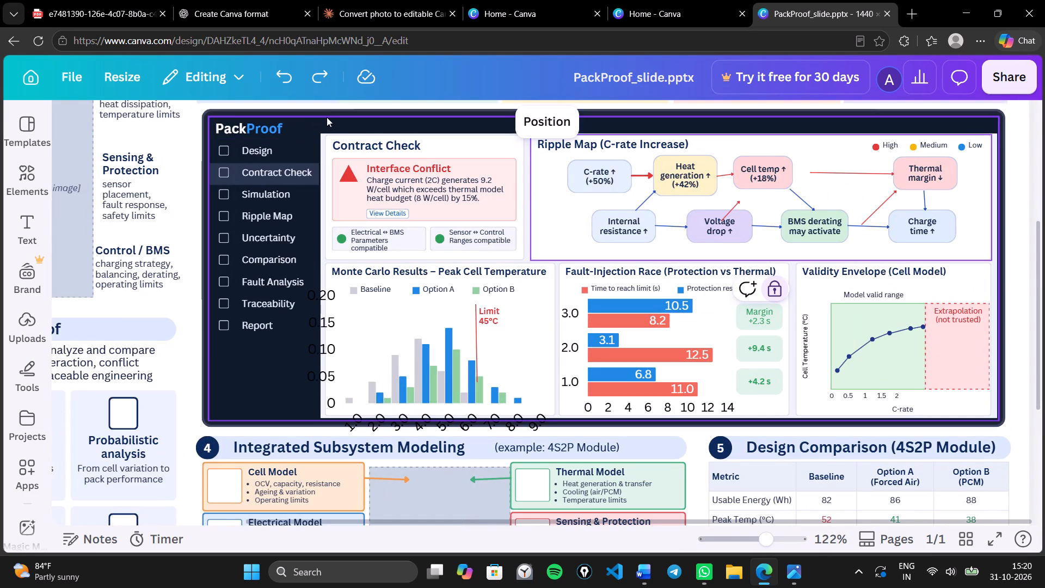
left_click(319, 112)
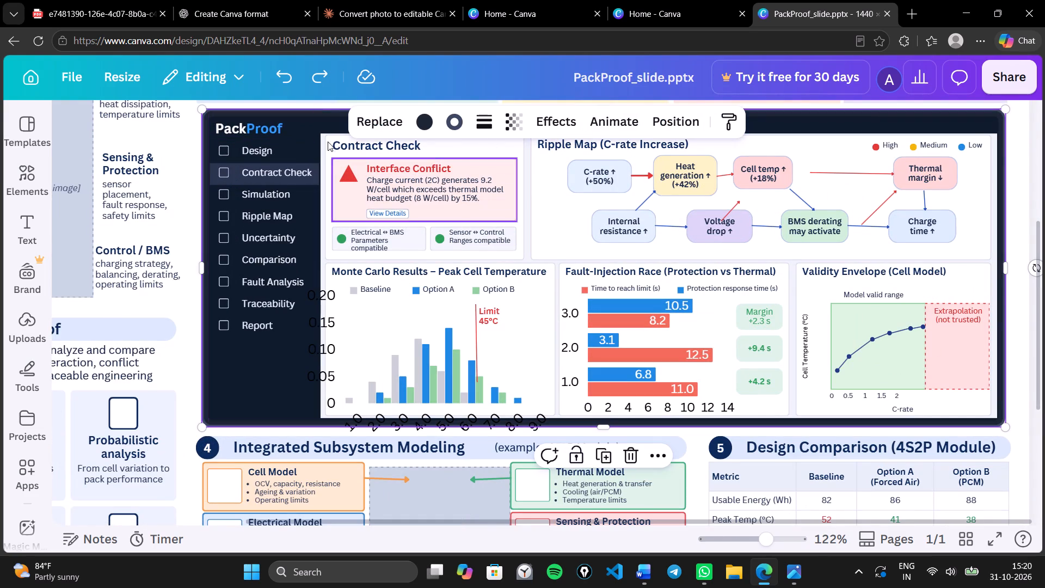
right_click(207, 116)
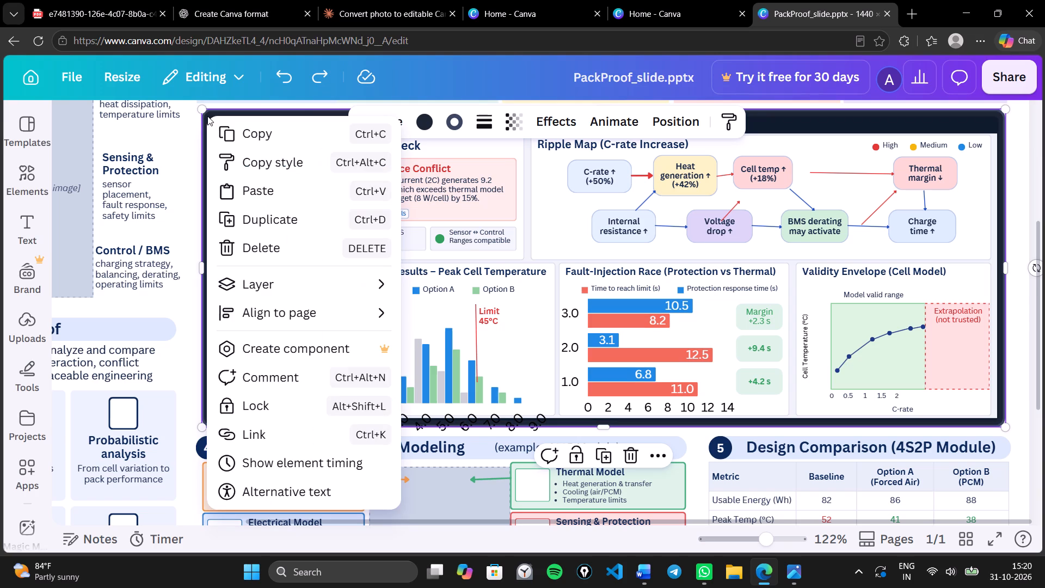
left_click(282, 405)
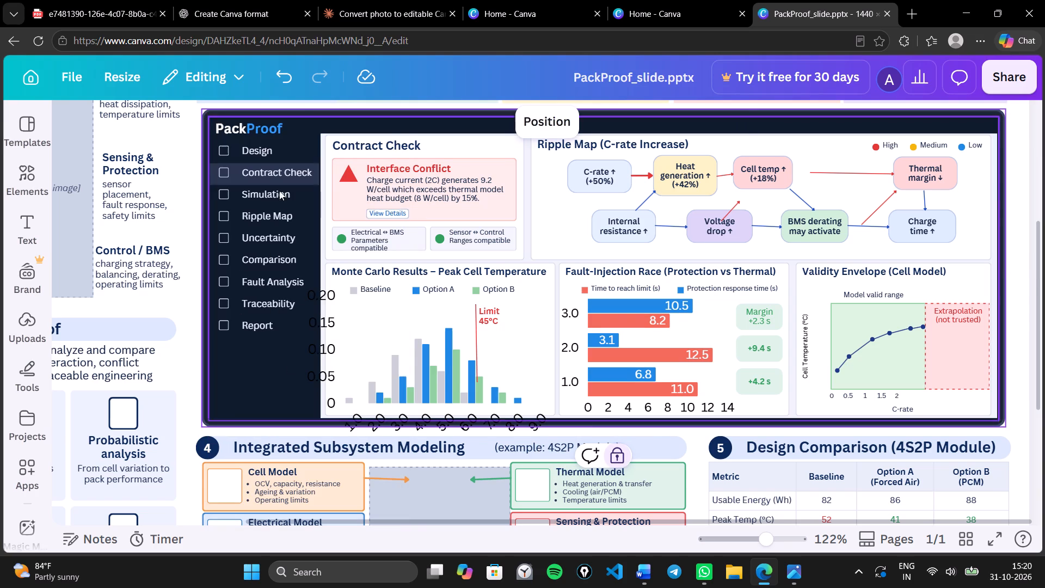
left_click(300, 139)
left_click(600, 217)
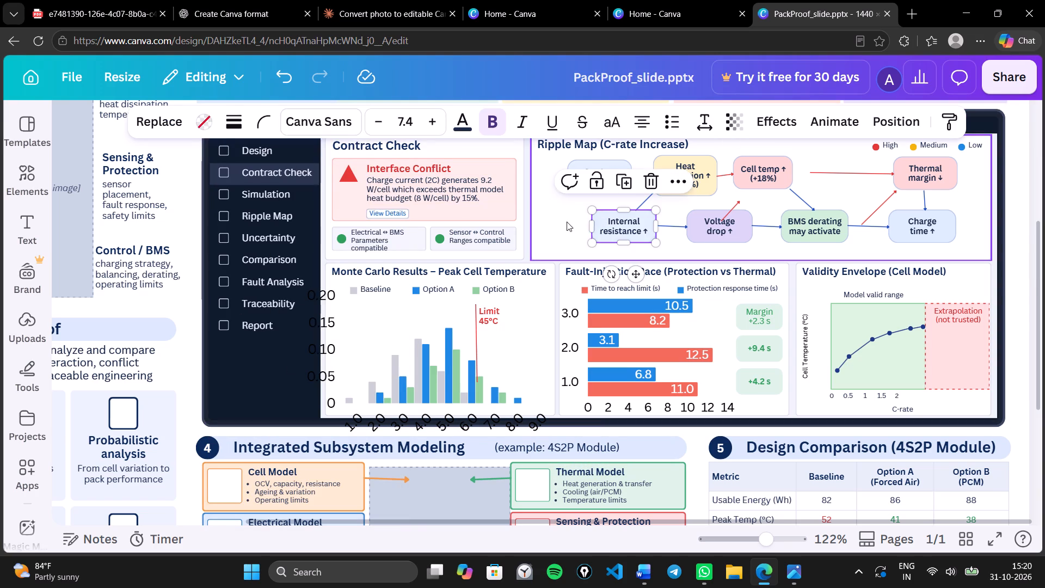
left_click(567, 222)
Switch to Photos and examine the dashboard and Ripple Map arrows in the original poster image.
scroll(644, 255, "down", 1)
scroll(644, 255, "down", 2, "ctrl")
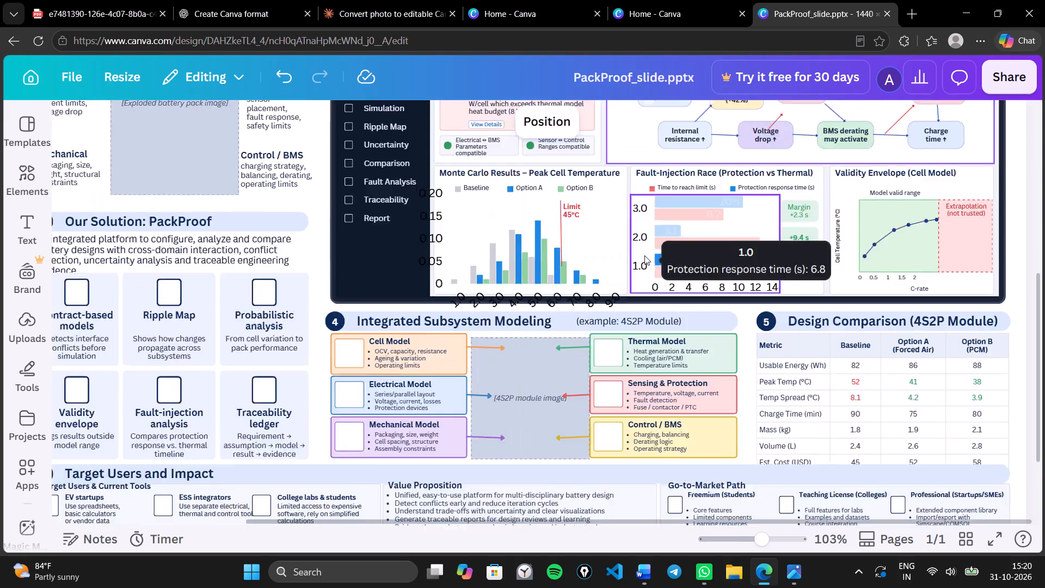
scroll(644, 255, "down", 1, "ctrl")
scroll(543, 398, "up", 4)
scroll(686, 212, "up", 1)
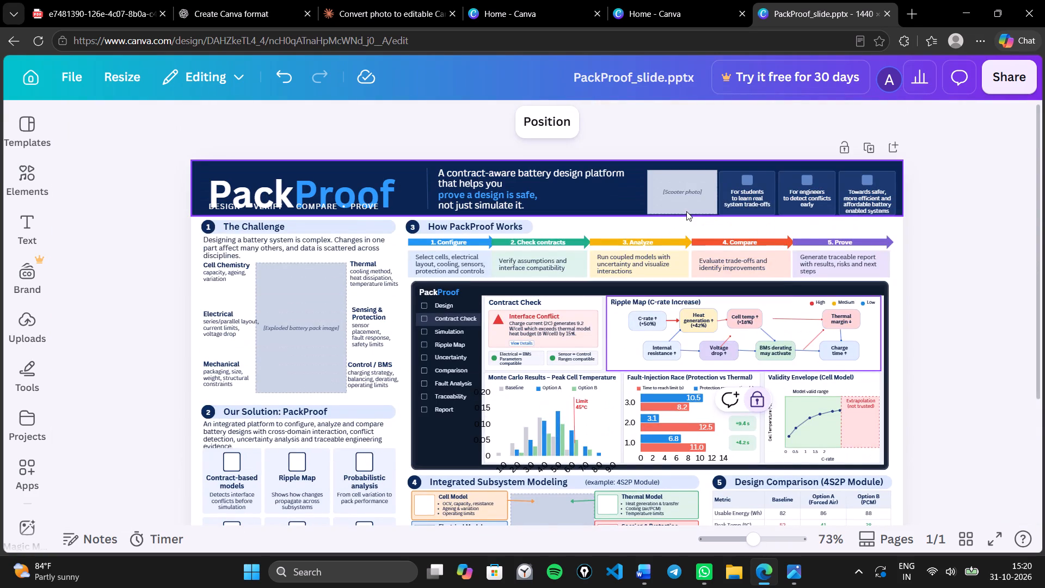
scroll(686, 211, "up", 1)
left_click(792, 569)
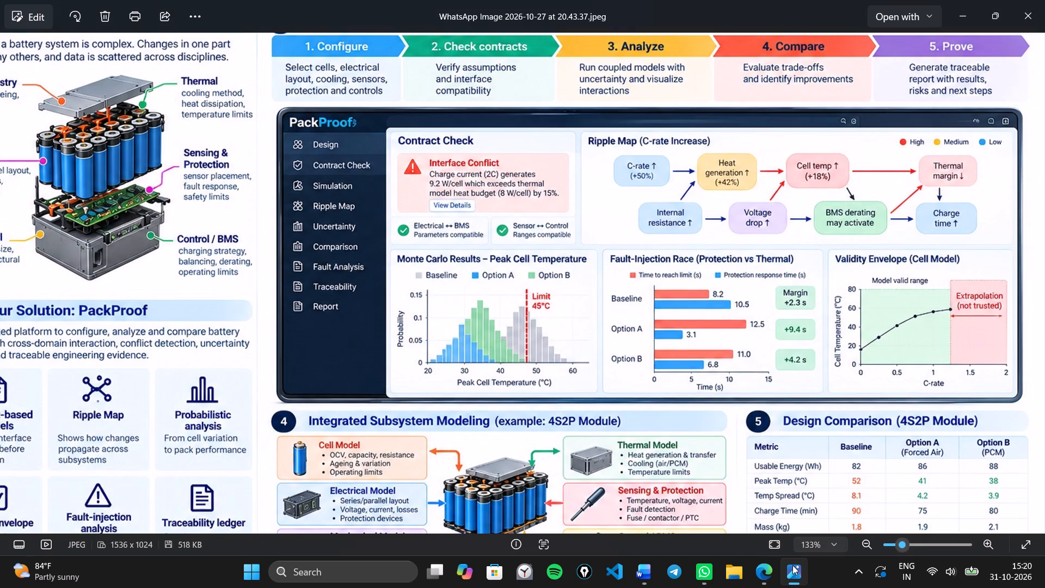
scroll(687, 327, "up", 4)
scroll(687, 327, "down", 2)
left_click_drag(698, 200, 695, 542)
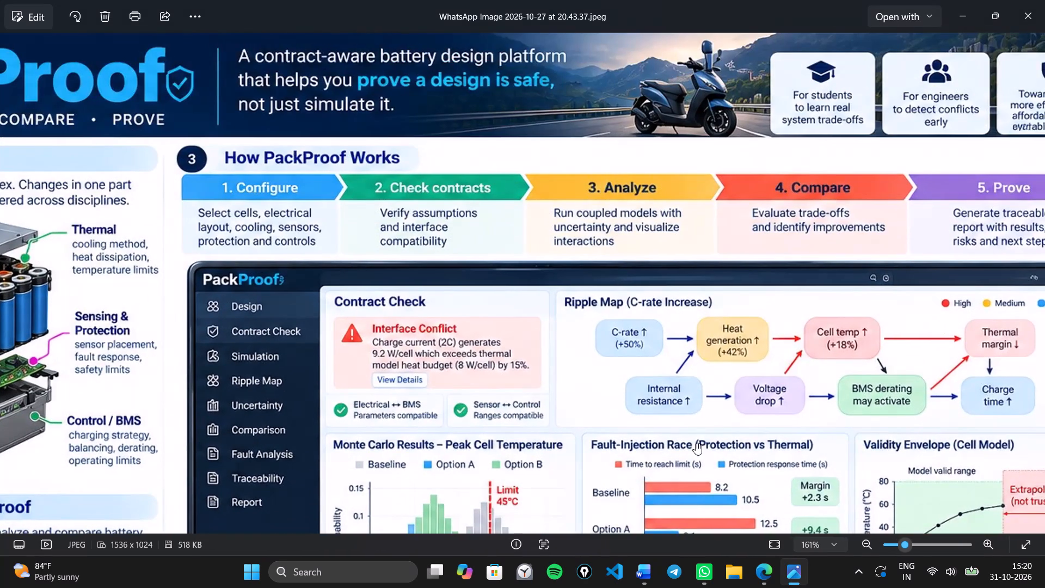
scroll(788, 434, "down", 3)
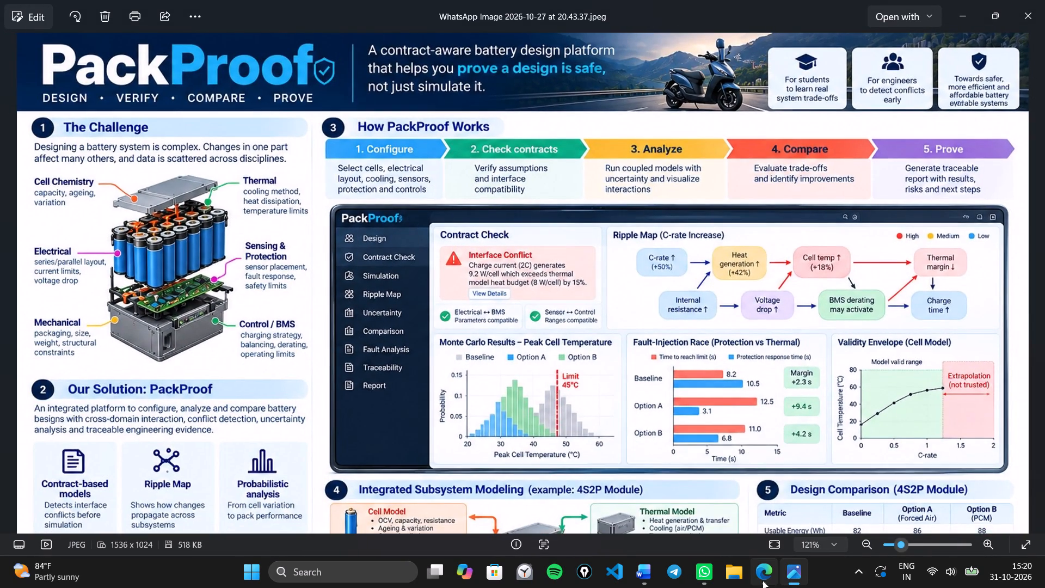
Return to the Canva design and delete the red Heat generation to Cell temp arrow in the Ripple Map.
left_click(763, 580)
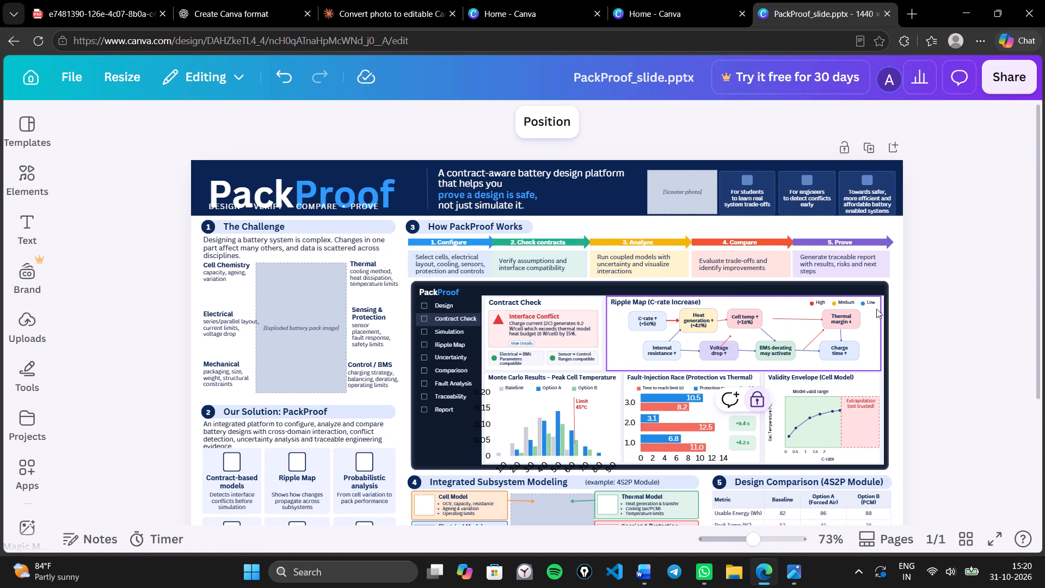
scroll(791, 307, "down", 2, "ctrl")
scroll(773, 320, "up", 7, "ctrl")
scroll(772, 320, "up", 1)
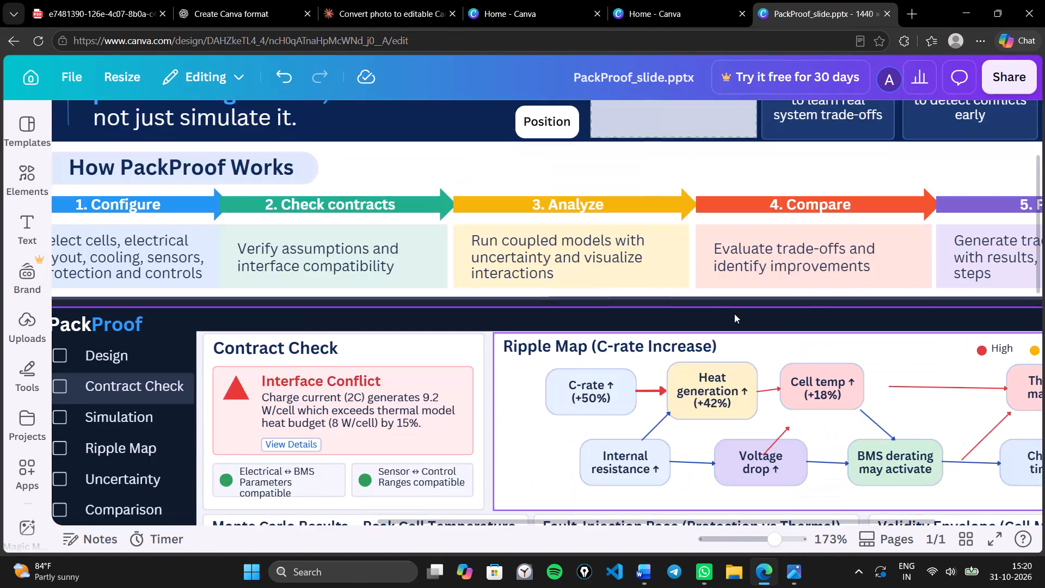
scroll(690, 328, "down", 1)
left_click(678, 283)
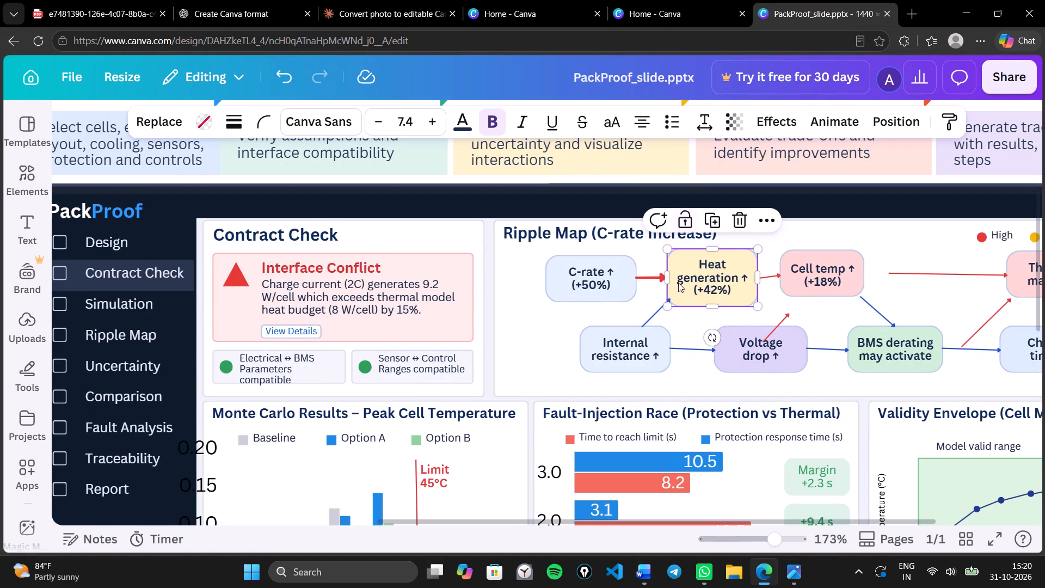
left_click(525, 281)
right_click(525, 281)
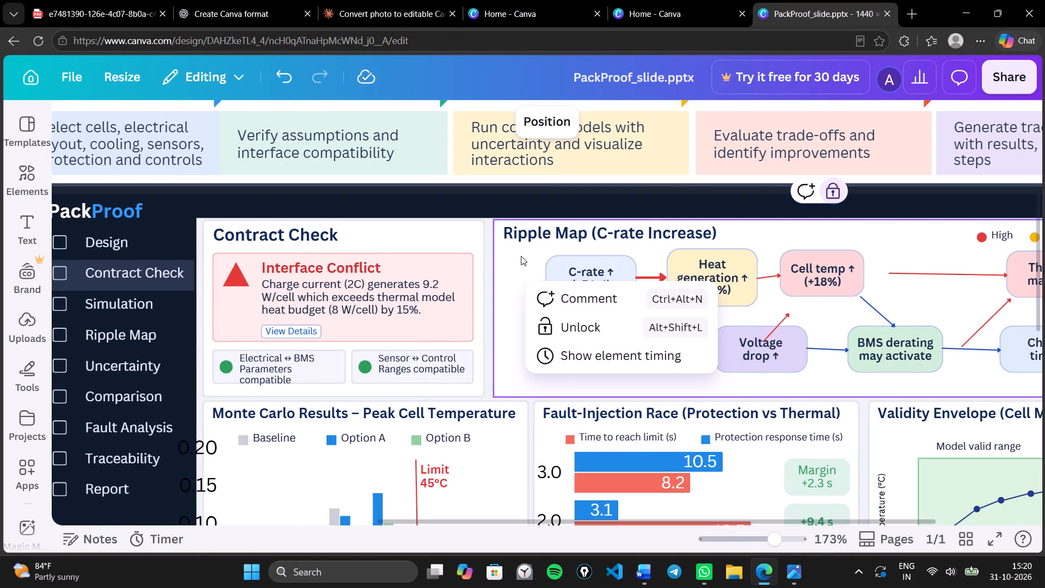
left_click(521, 256)
left_click(774, 277)
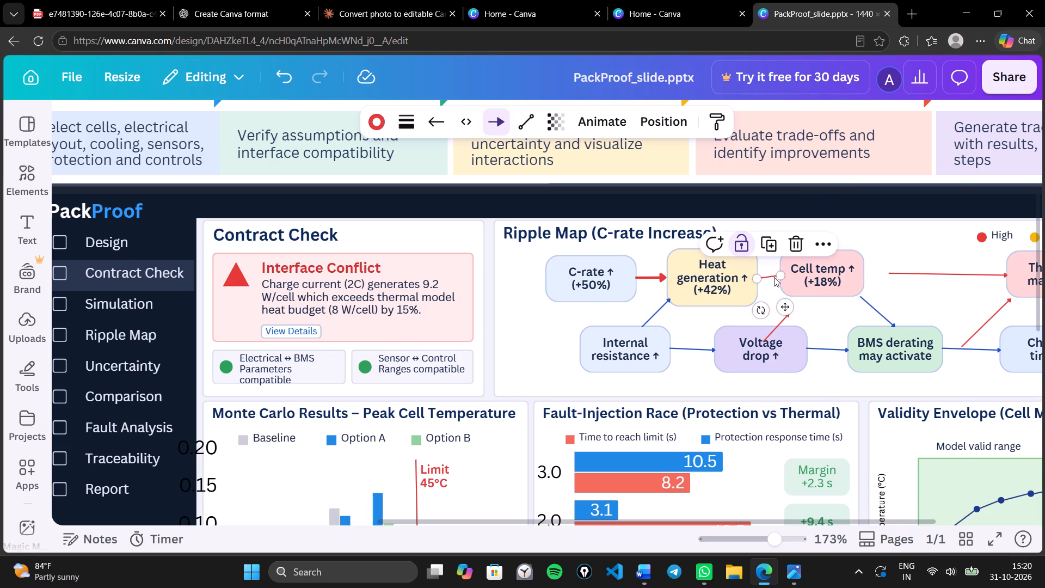
right_click(773, 278)
left_click(764, 262)
left_click(791, 247)
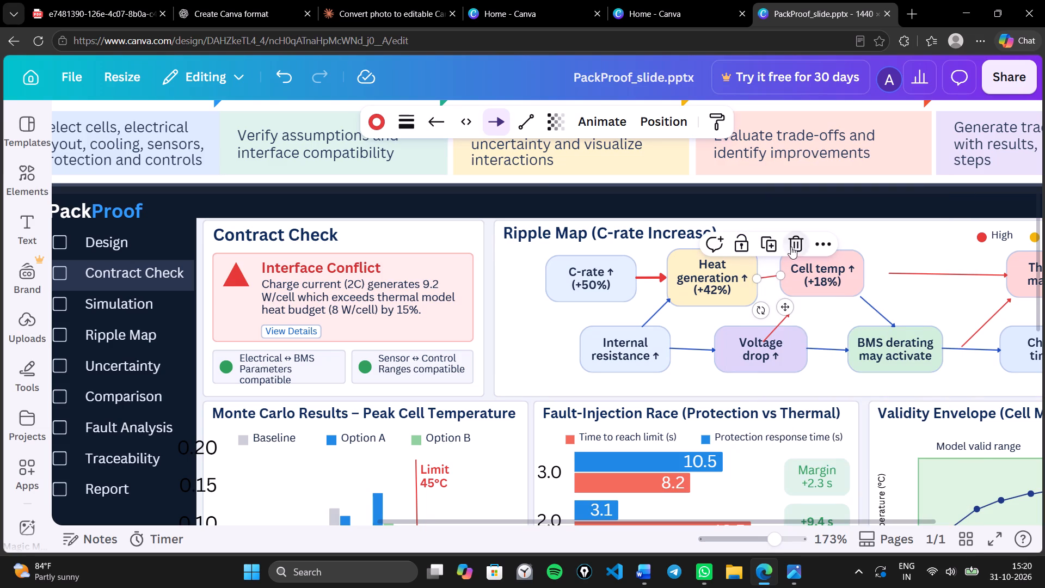
Delete the red Voltage drop to Cell temp arrow and the blue Internal resistance to Heat generation arrow.
left_click(785, 313)
left_click(785, 316)
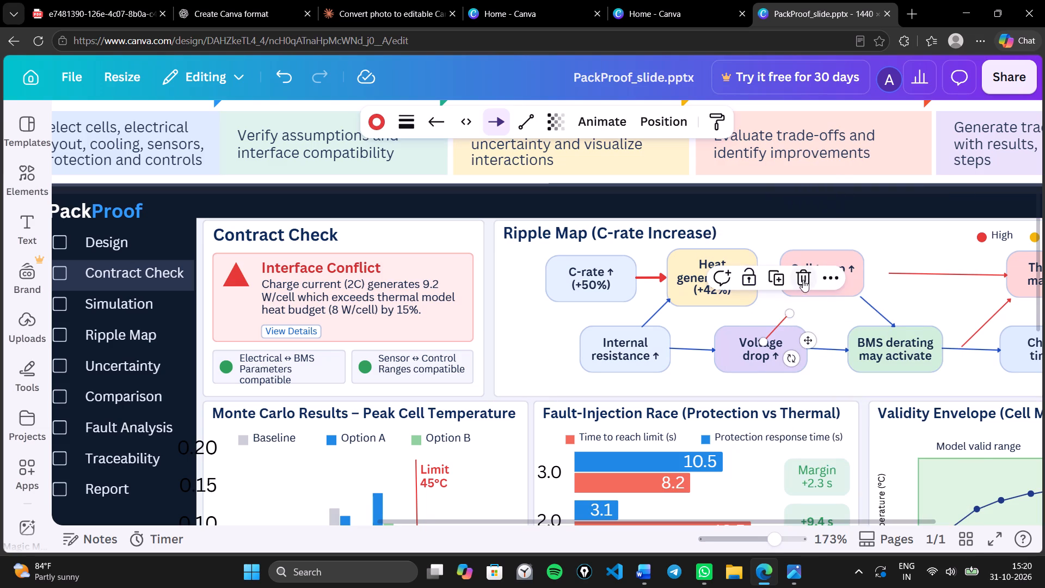
left_click(805, 279)
left_click(654, 308)
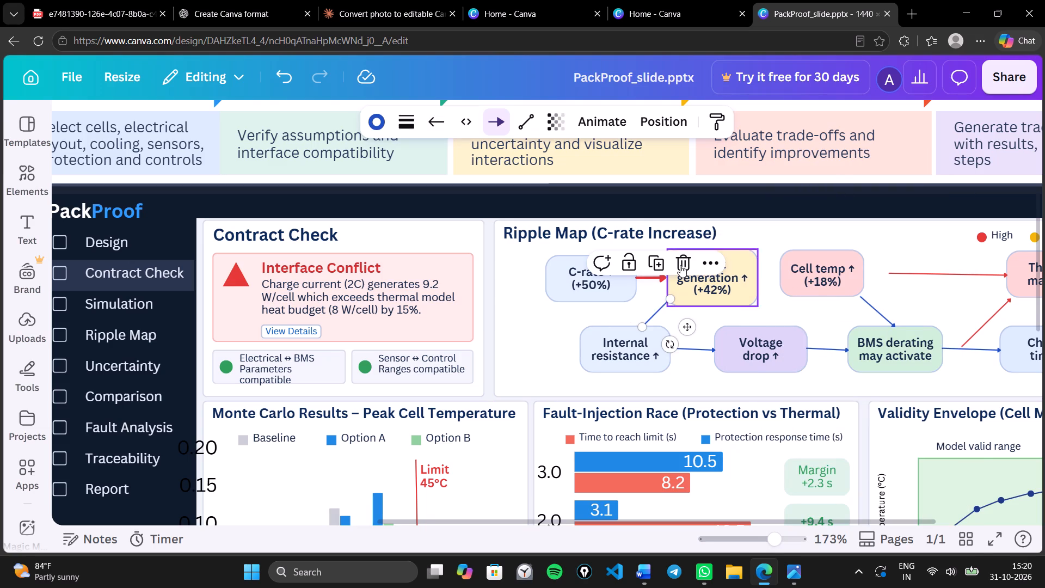
left_click(684, 261)
Delete the Internal resistance to Voltage drop, Voltage drop to BMS derating, Cell temp to BMS derating and Cell temp to Thermal margin arrows.
left_click(691, 346)
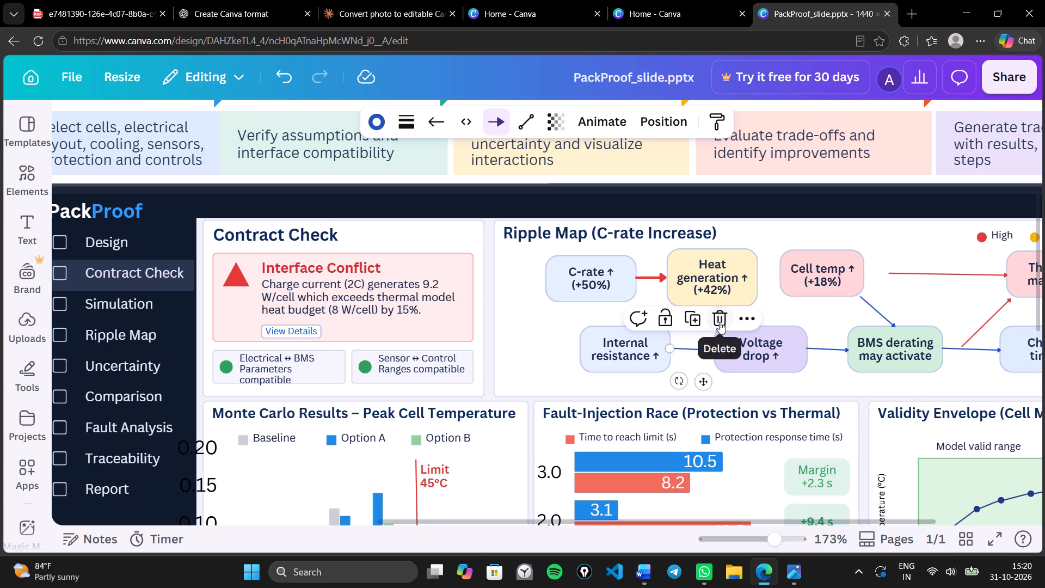
left_click(720, 322)
left_click(819, 348)
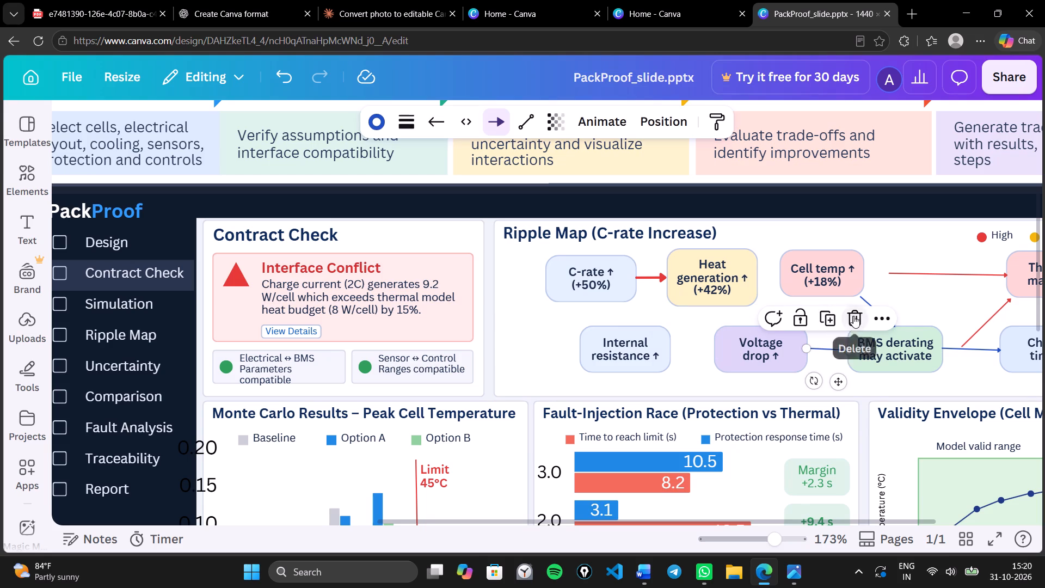
left_click(853, 316)
left_click(871, 307)
left_click(902, 259)
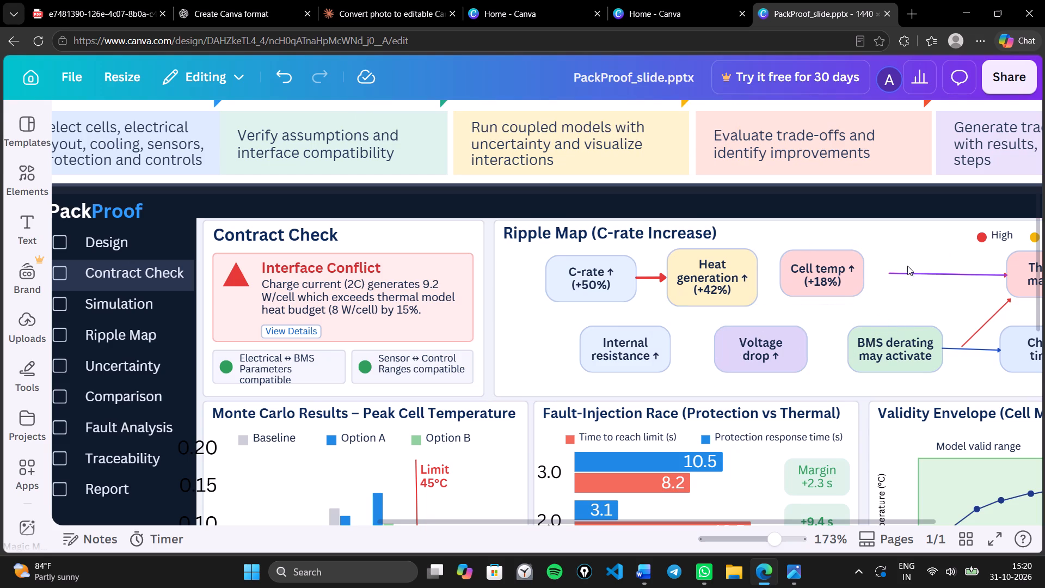
left_click(912, 273)
left_click(978, 240)
Delete the arrows from BMS derating to Thermal margin and to Charge time, plus the Thermal margin to Charge time arrow.
scroll(949, 314, "down", 1)
scroll(949, 314, "down", 2, "ctrl")
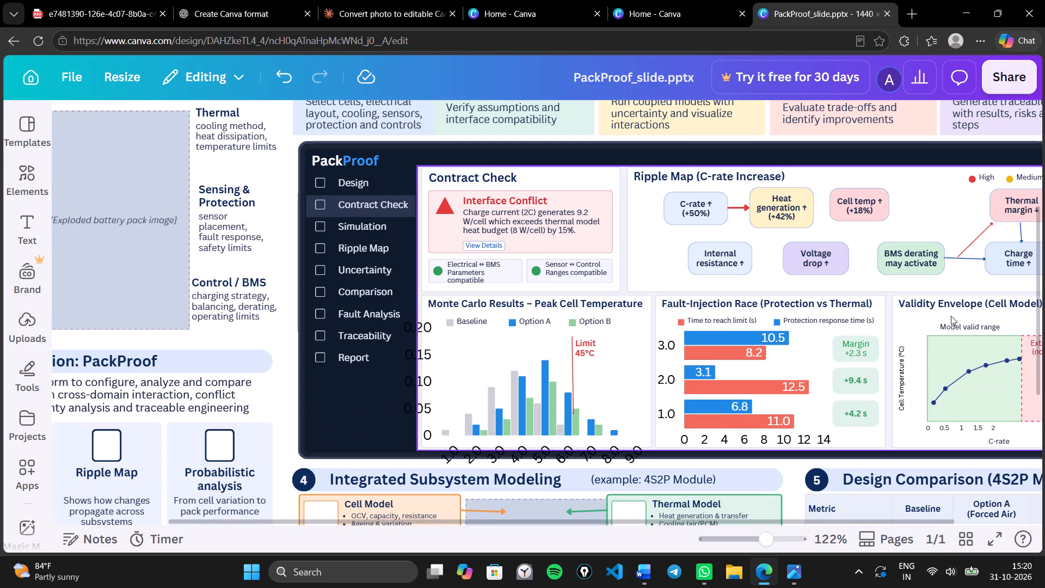
scroll(869, 437, "left", 3)
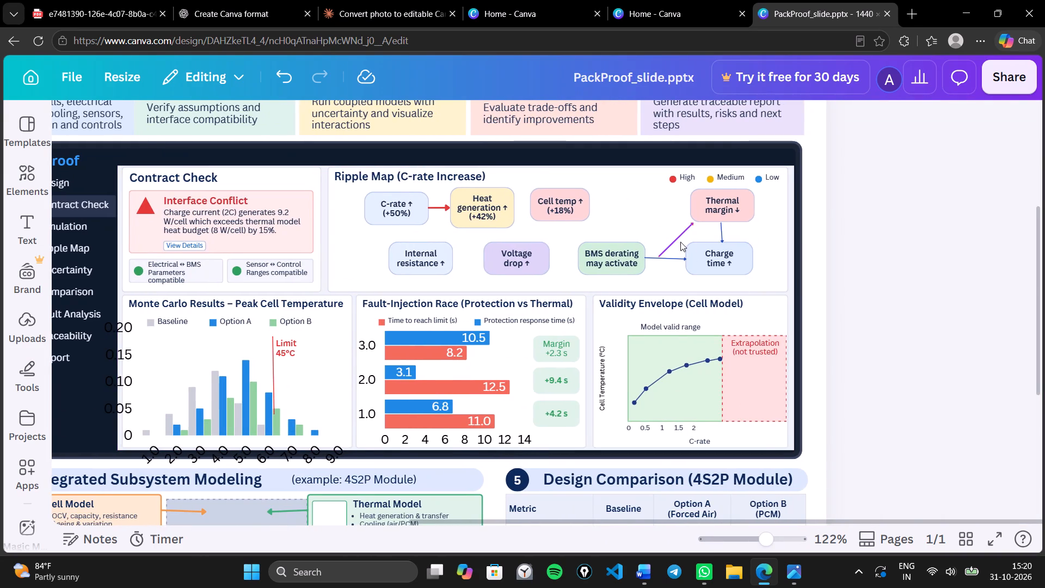
left_click(675, 240)
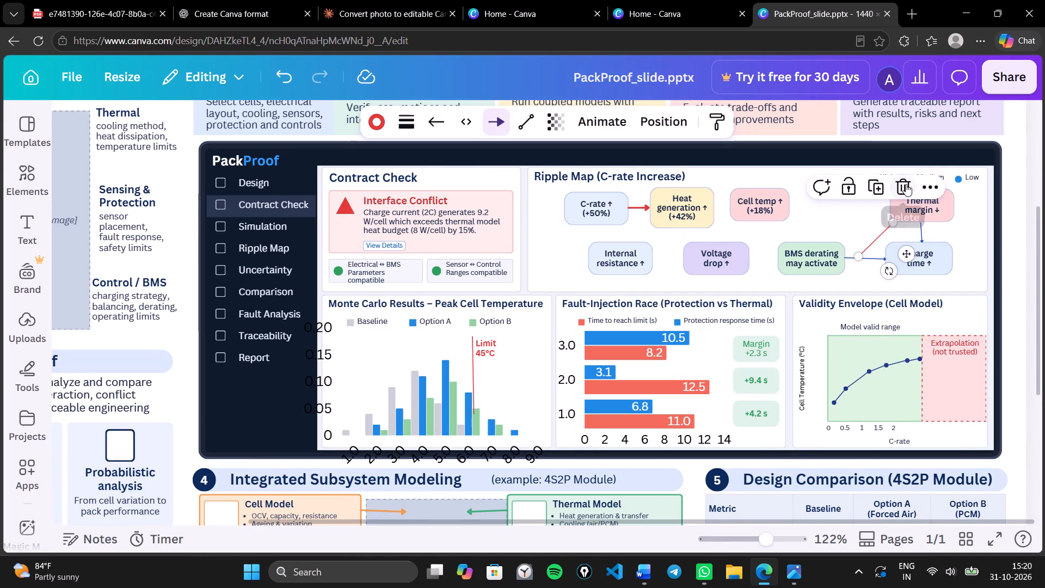
left_click(906, 183)
left_click(864, 259)
left_click(893, 237)
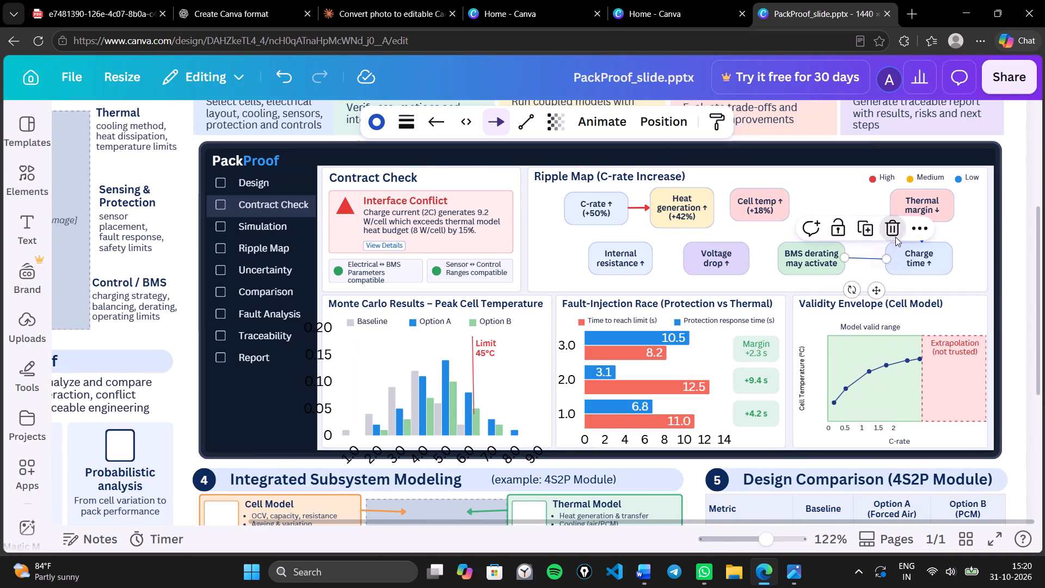
left_click(924, 236)
left_click(943, 186)
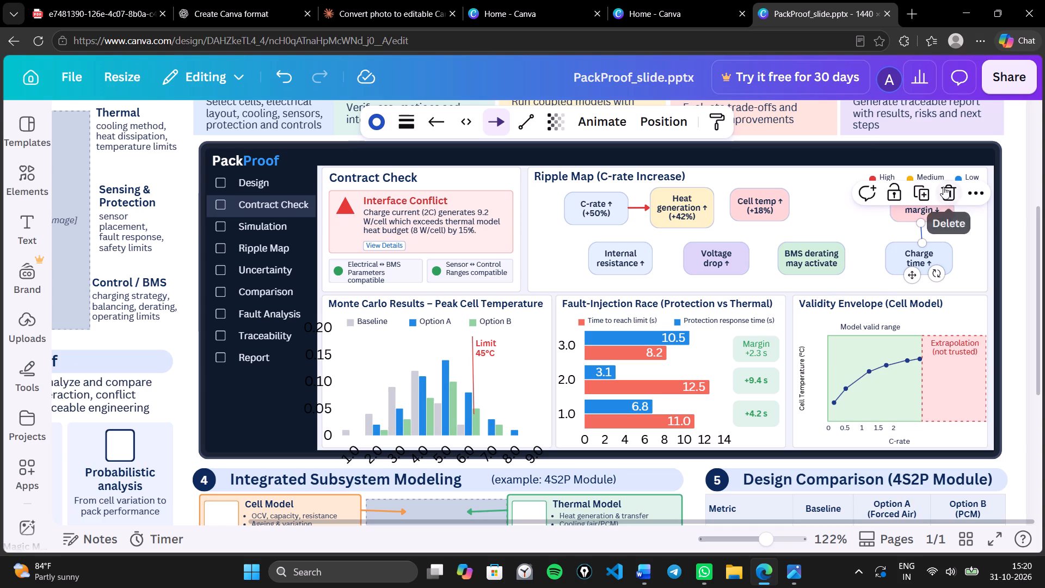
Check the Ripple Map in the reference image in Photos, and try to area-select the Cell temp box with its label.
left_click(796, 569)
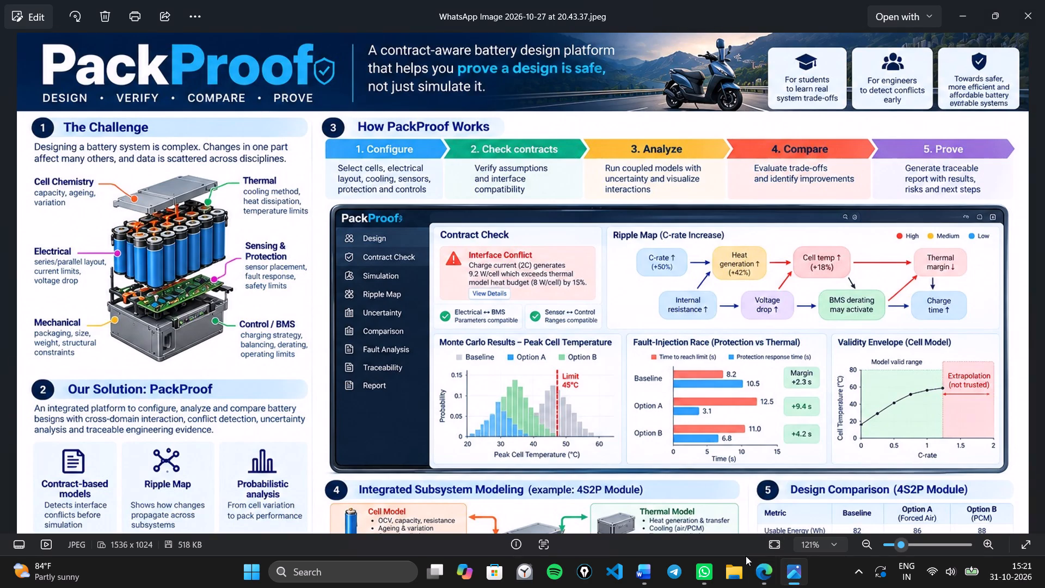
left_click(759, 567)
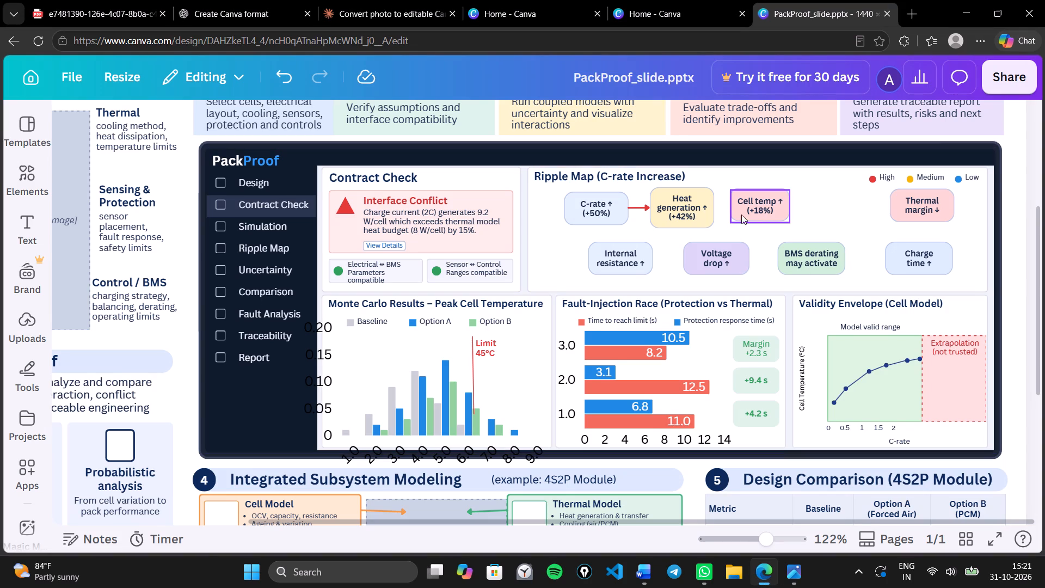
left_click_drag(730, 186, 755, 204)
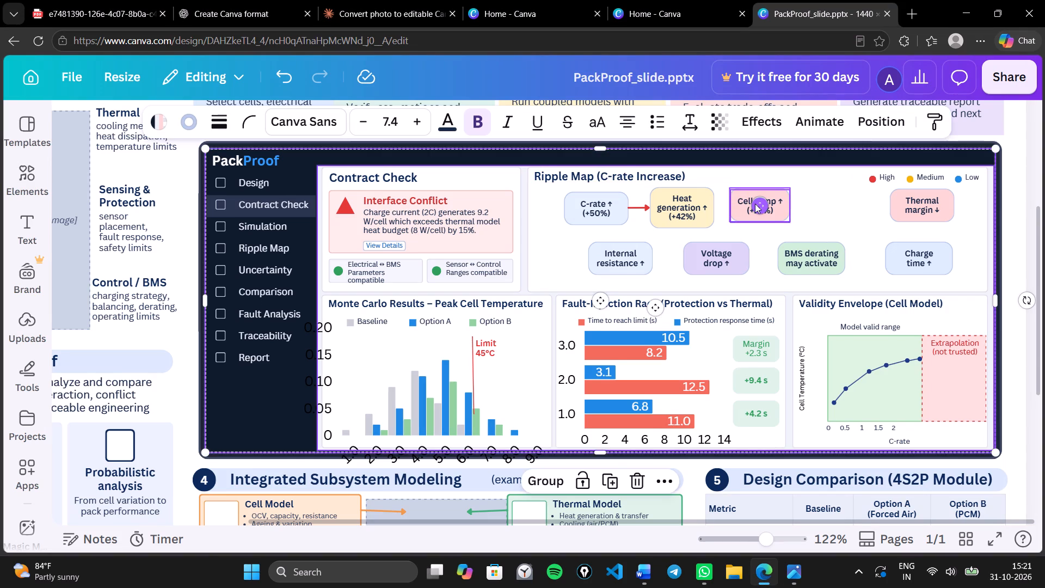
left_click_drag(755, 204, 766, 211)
Lock the dark background shape of the PackProof dashboard mockup.
left_click(316, 161)
left_click(304, 161)
left_click(330, 157)
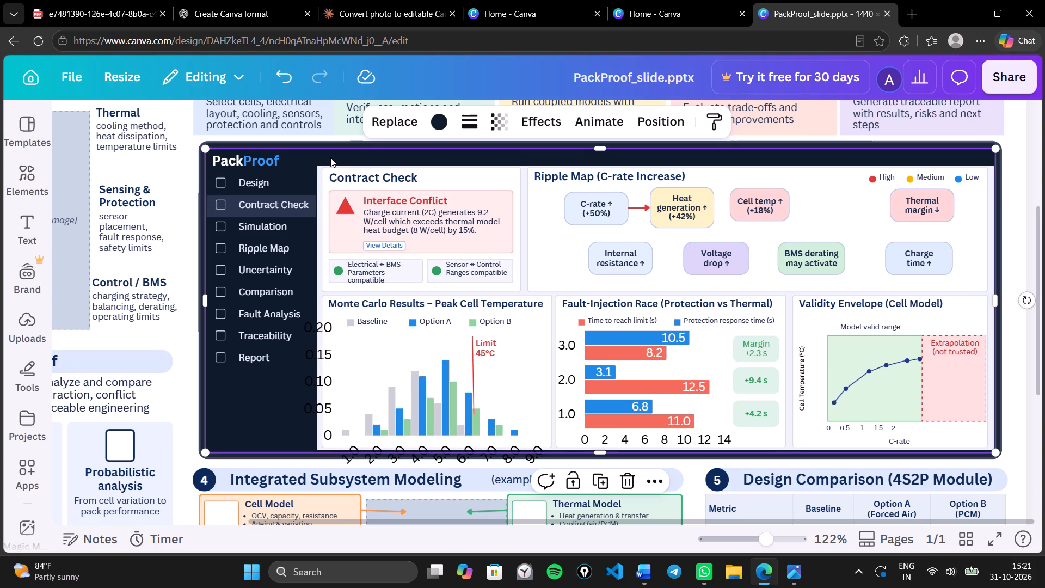
right_click(331, 157)
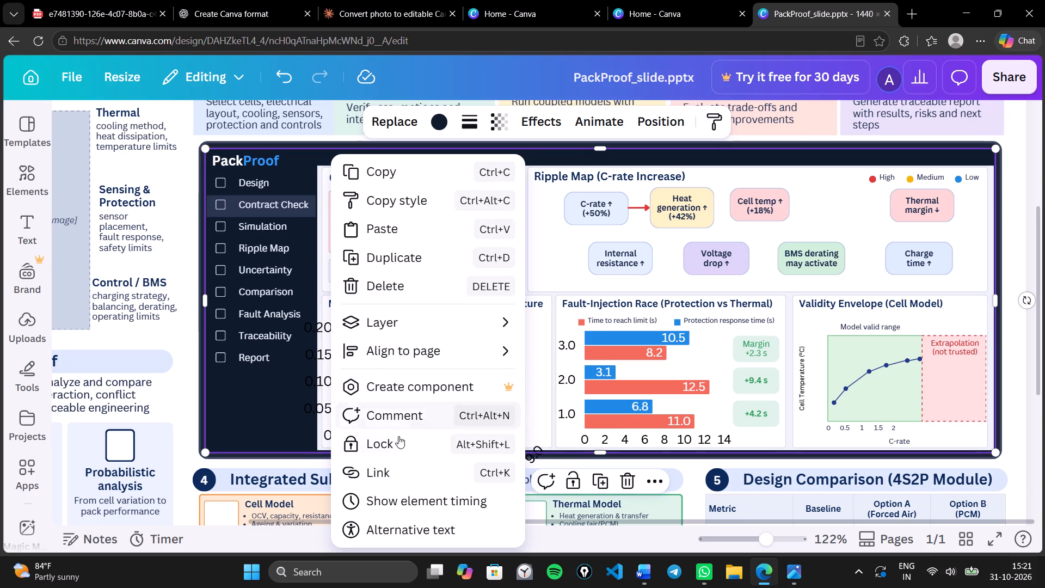
left_click(398, 440)
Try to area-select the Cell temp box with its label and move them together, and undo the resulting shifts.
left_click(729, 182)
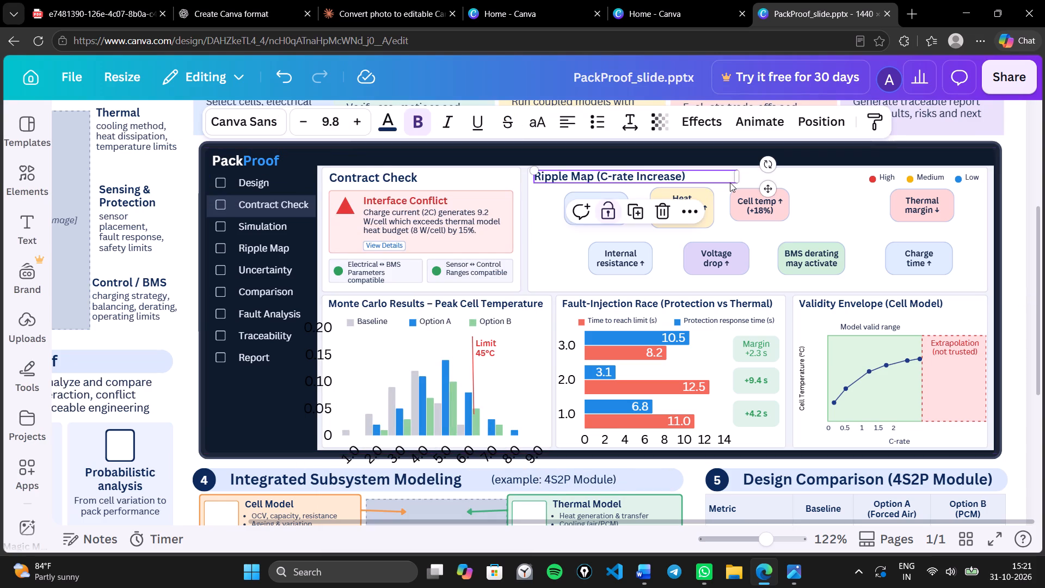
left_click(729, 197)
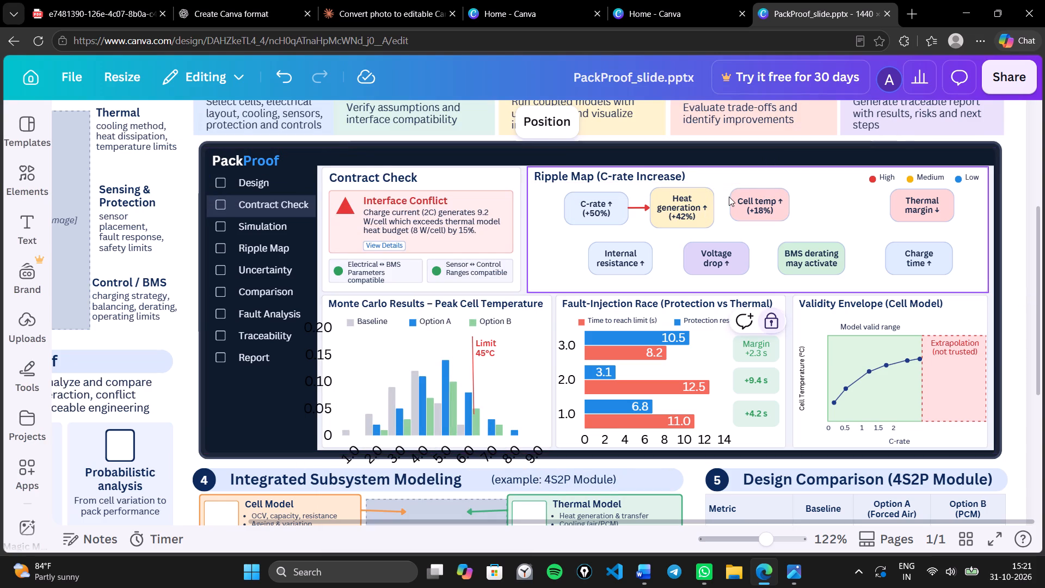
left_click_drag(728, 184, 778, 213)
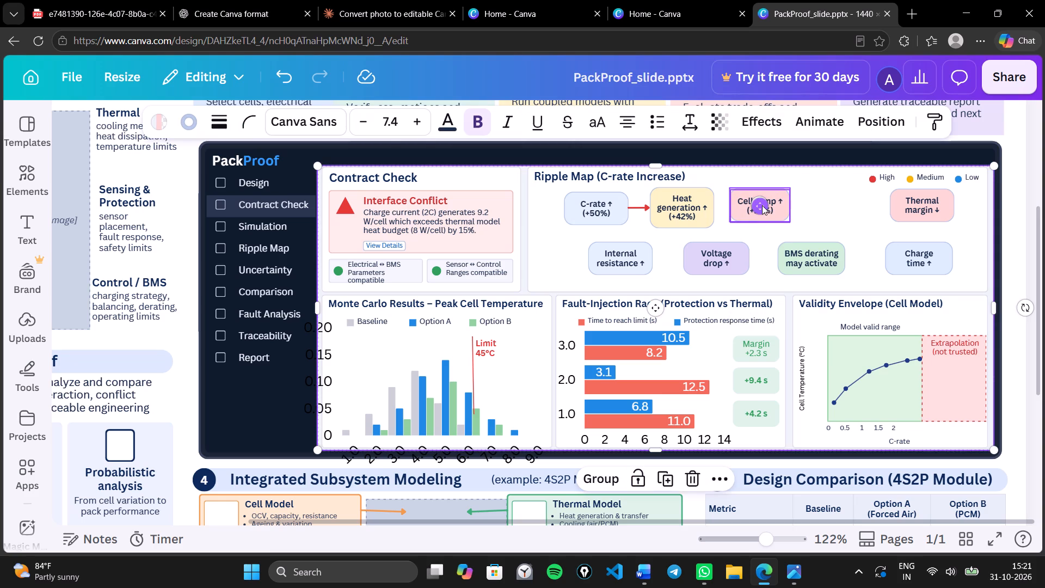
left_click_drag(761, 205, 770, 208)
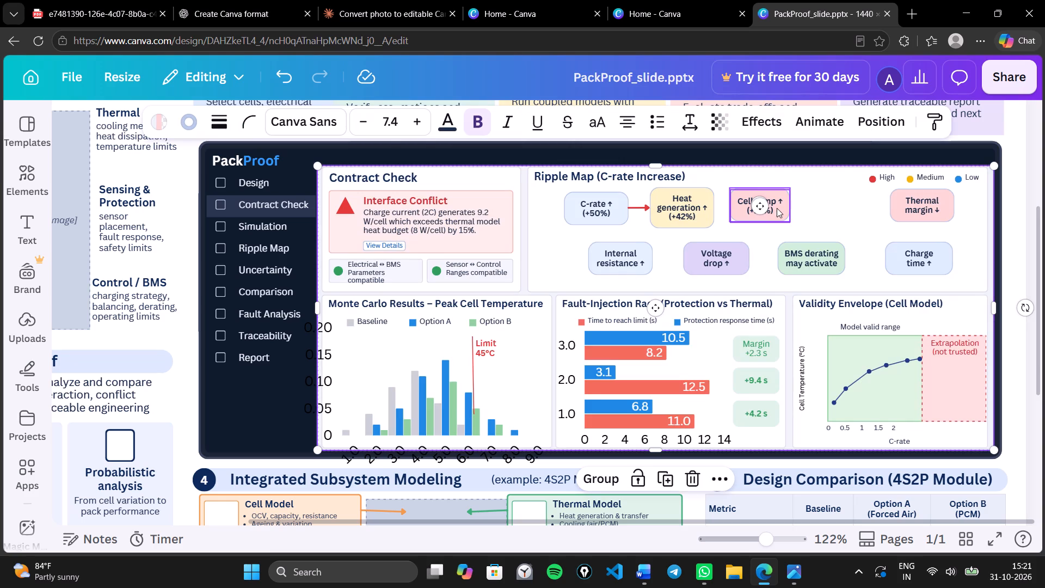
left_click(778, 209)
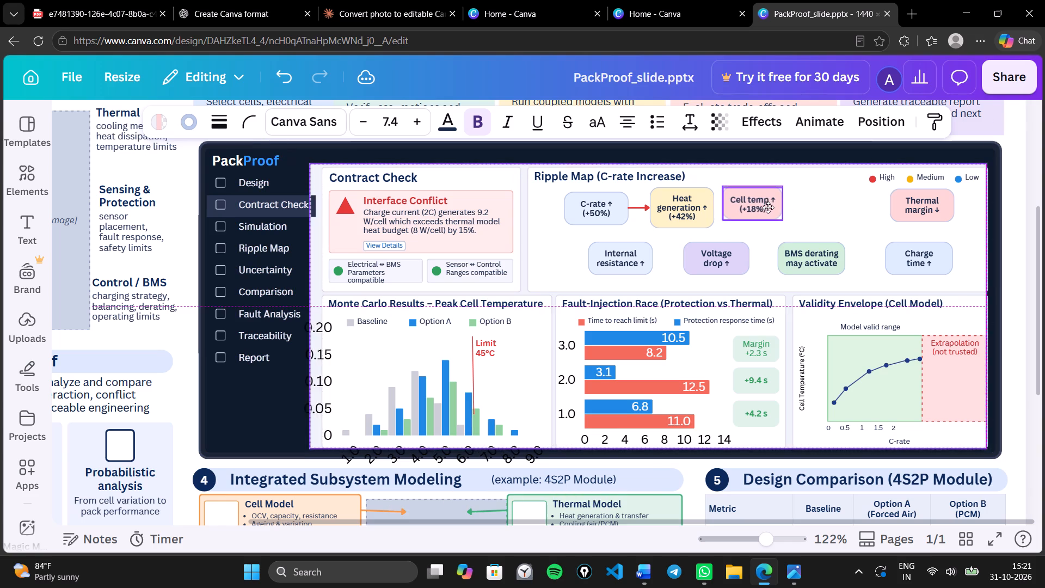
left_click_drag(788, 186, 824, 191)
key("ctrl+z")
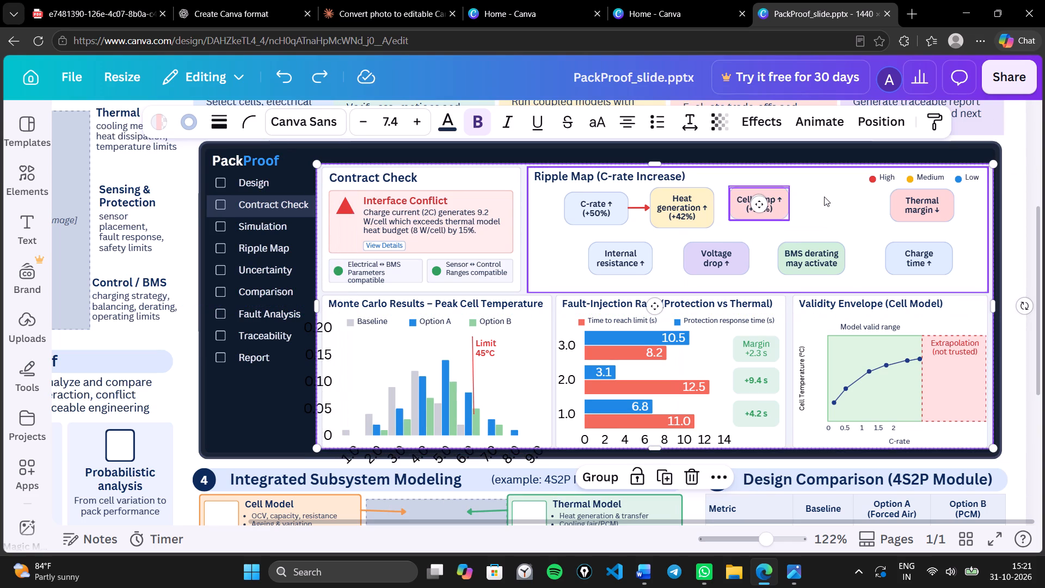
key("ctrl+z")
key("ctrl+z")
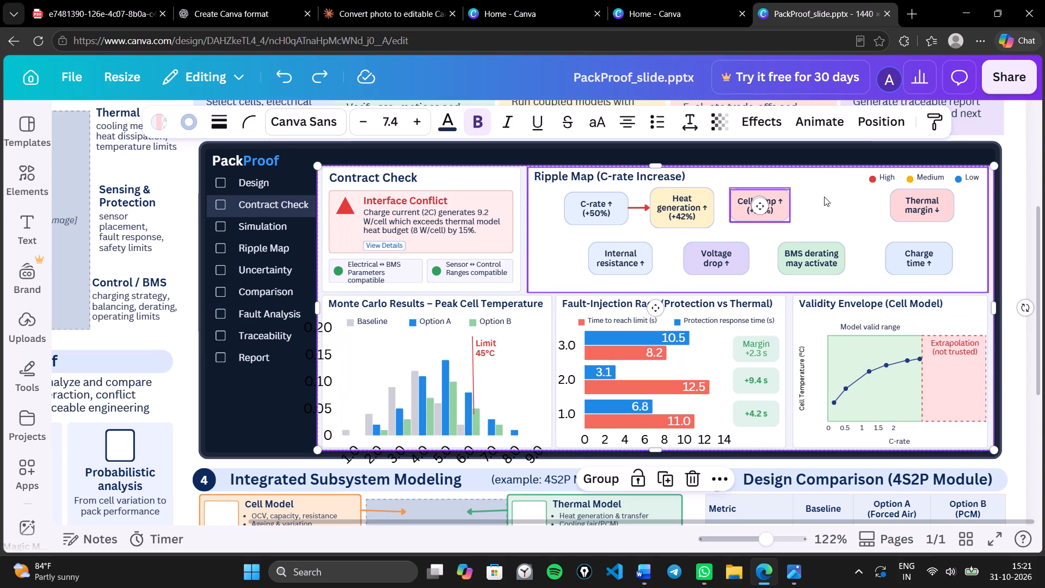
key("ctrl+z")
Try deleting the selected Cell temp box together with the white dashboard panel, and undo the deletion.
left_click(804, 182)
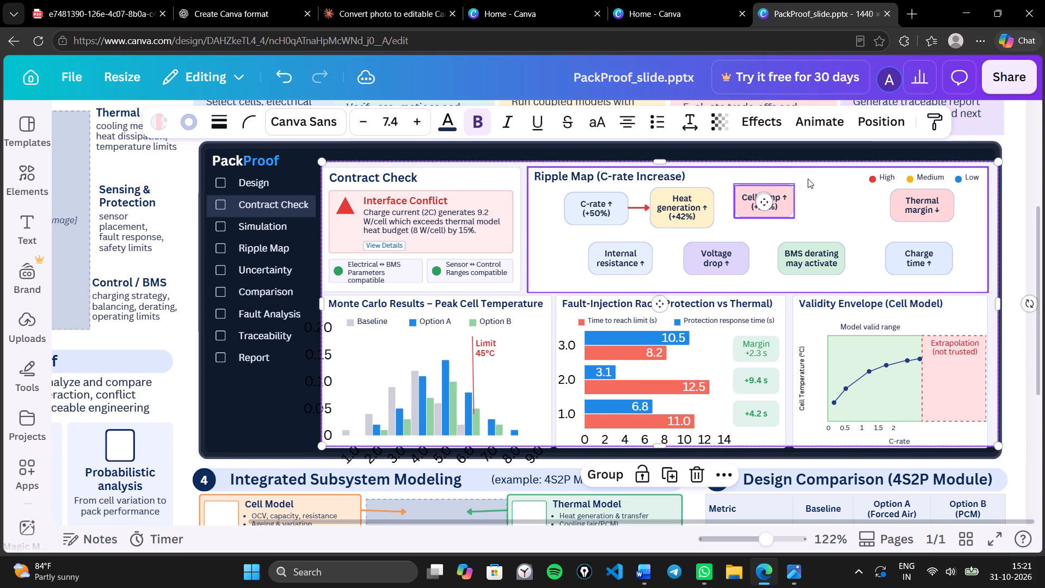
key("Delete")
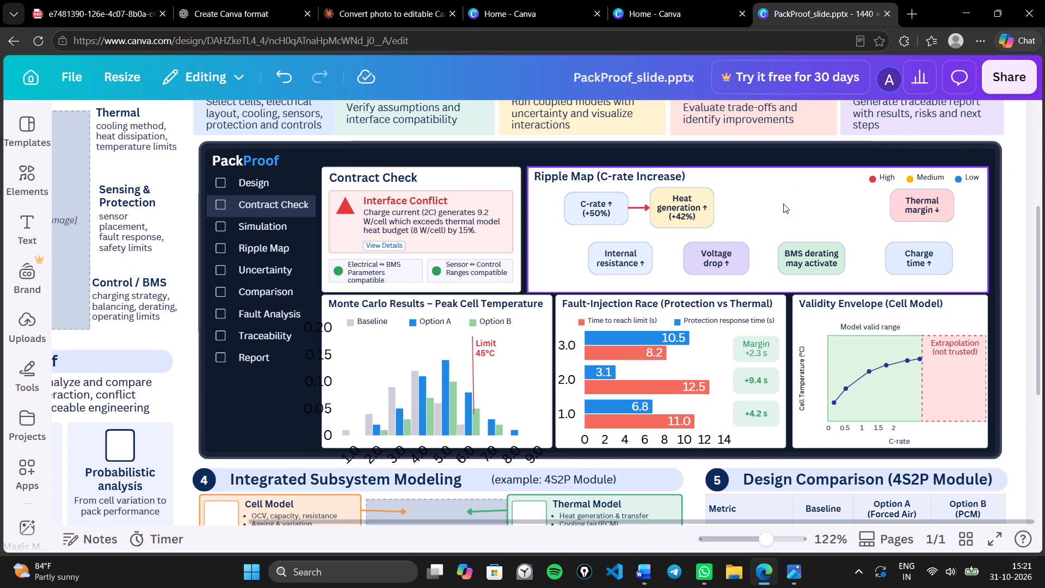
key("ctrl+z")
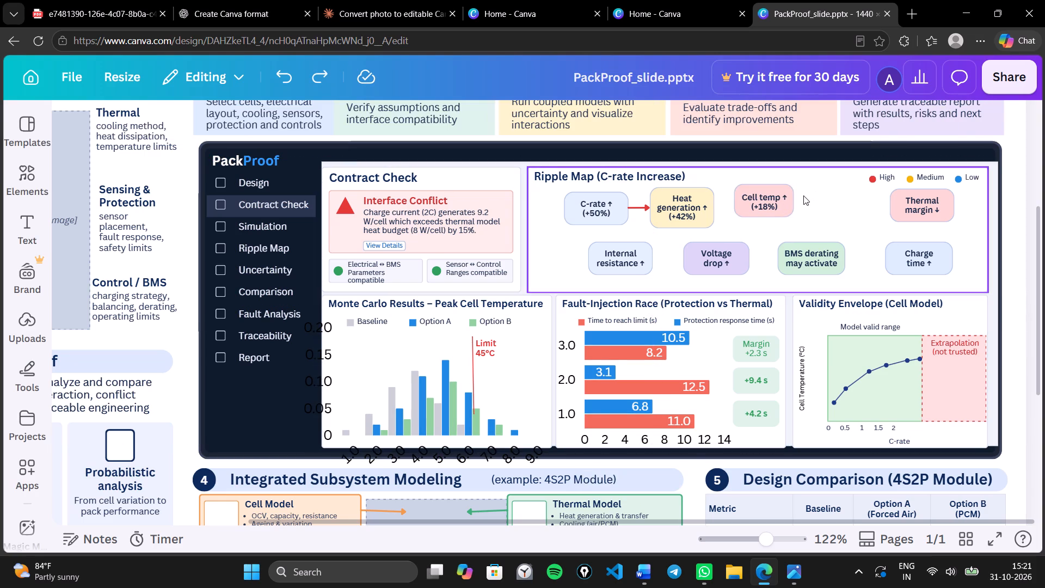
Check the reference image and resize the white panel behind the dashboard cards by its lower-left corner toward the dark sidebar's edge.
left_click(525, 169)
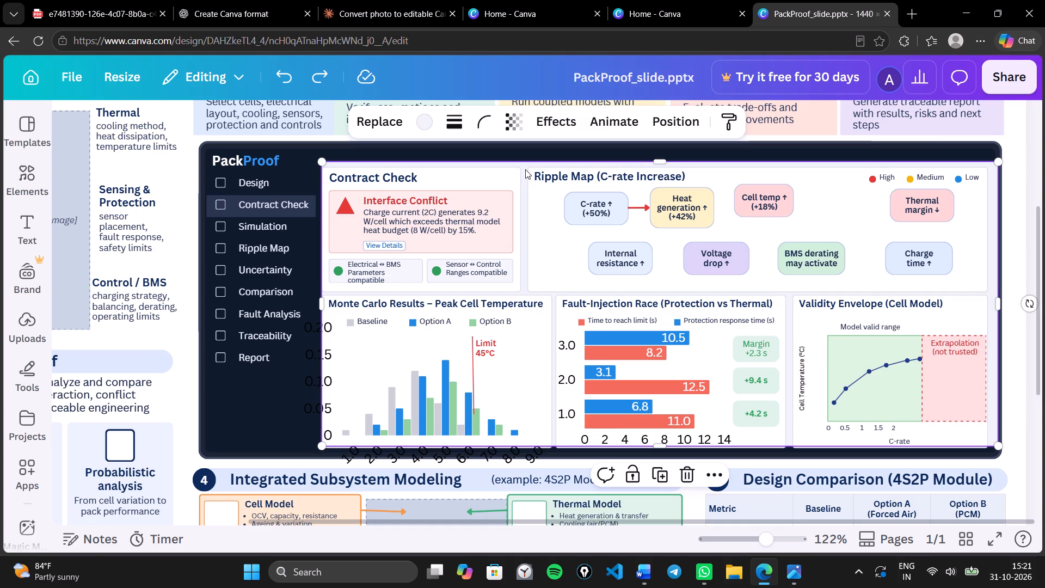
left_click(797, 578)
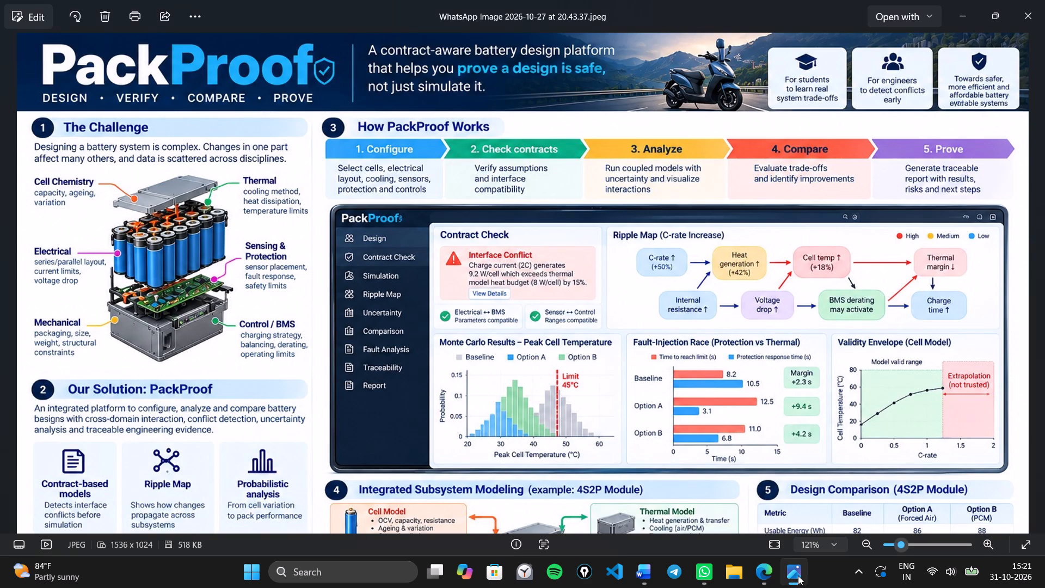
left_click(763, 566)
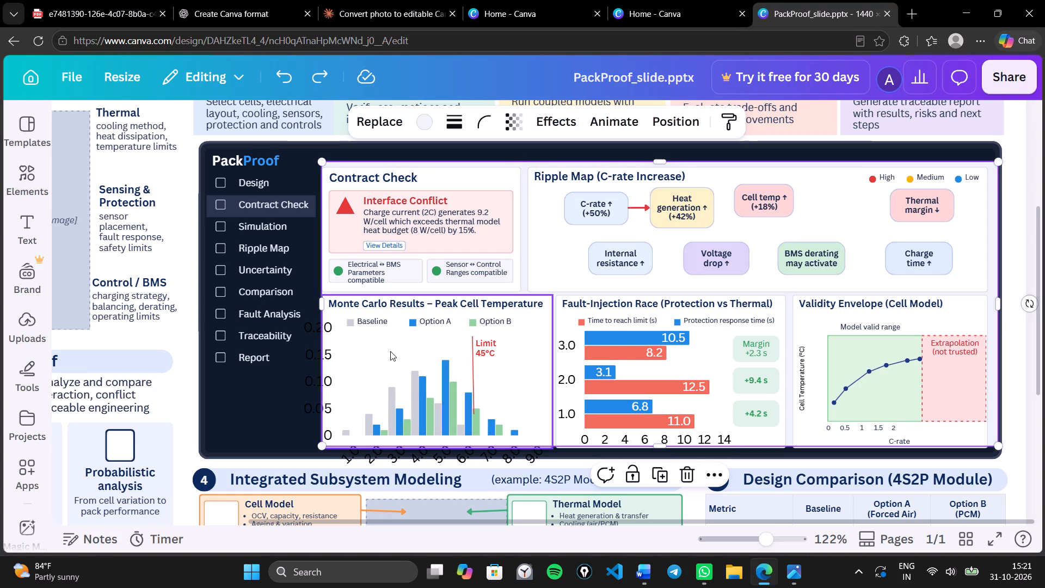
left_click_drag(319, 447, 308, 453)
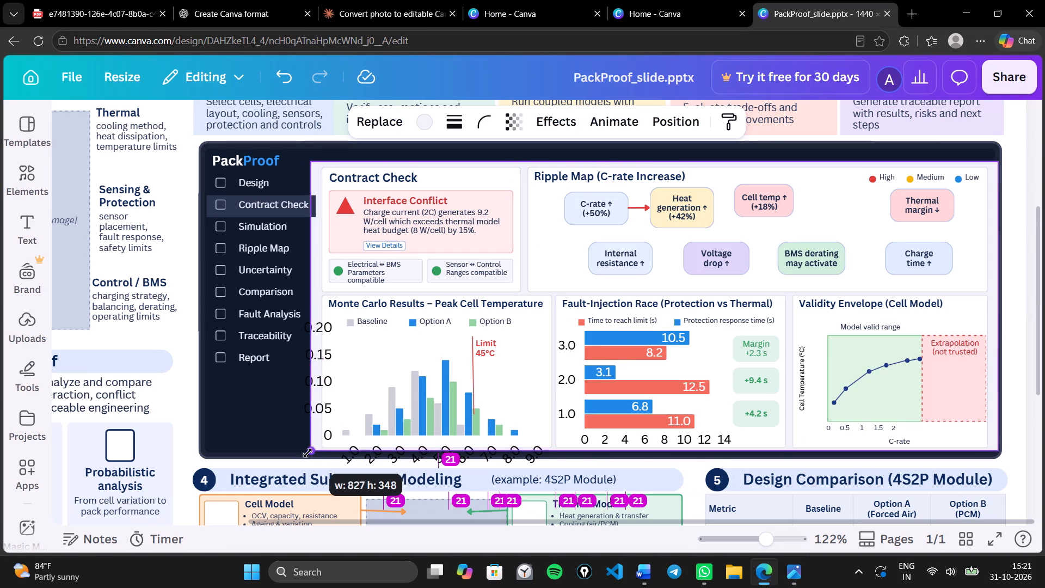
left_click_drag(308, 453, 317, 455)
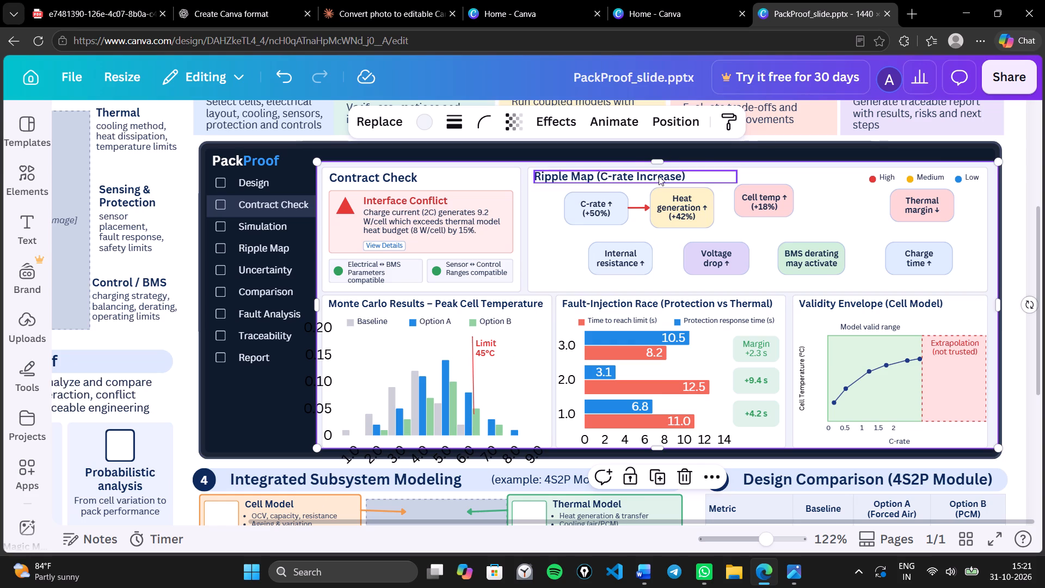
Extend the pale panel behind the dashboard cards upward and narrow its outer edge to about 810 by 360.
left_click_drag(661, 157, 657, 147)
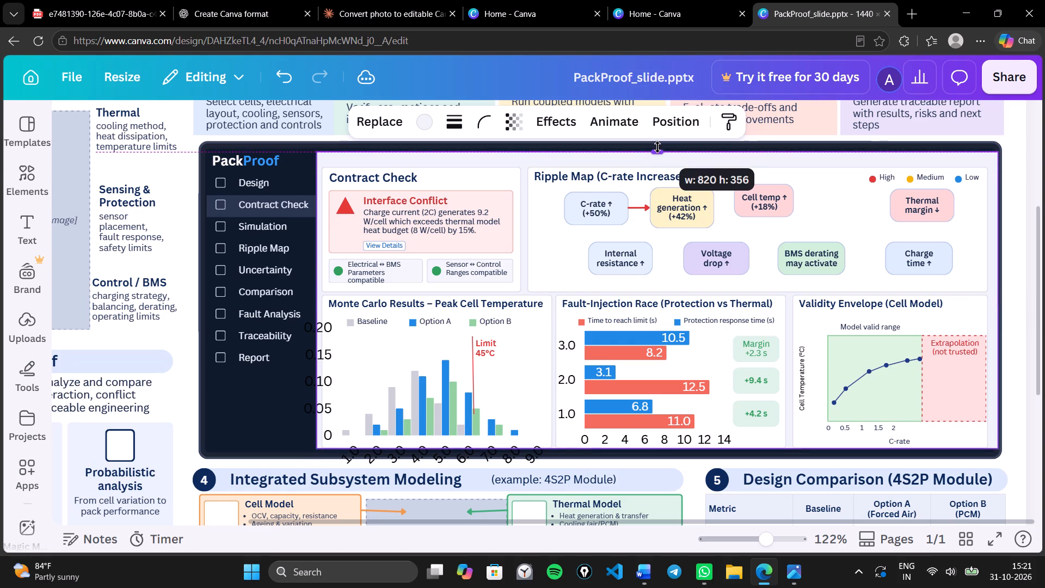
left_click_drag(657, 147, 656, 145)
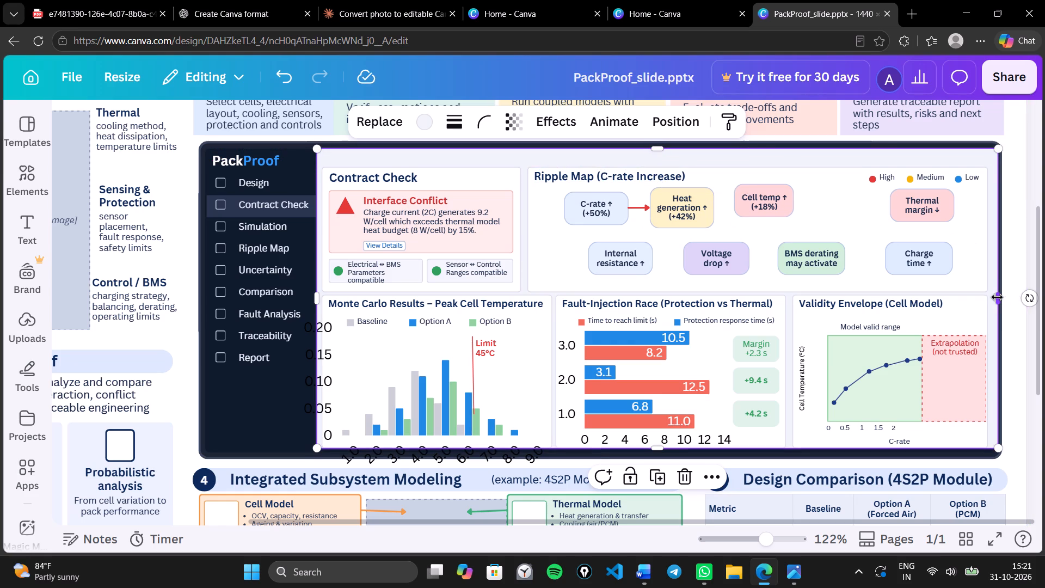
left_click_drag(997, 297, 992, 297)
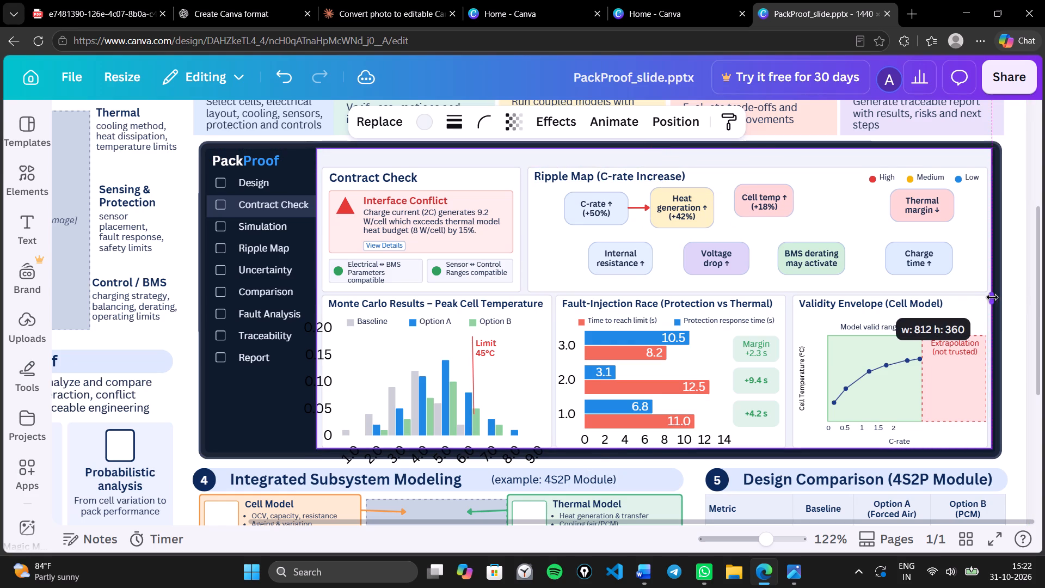
left_click_drag(992, 297, 989, 297)
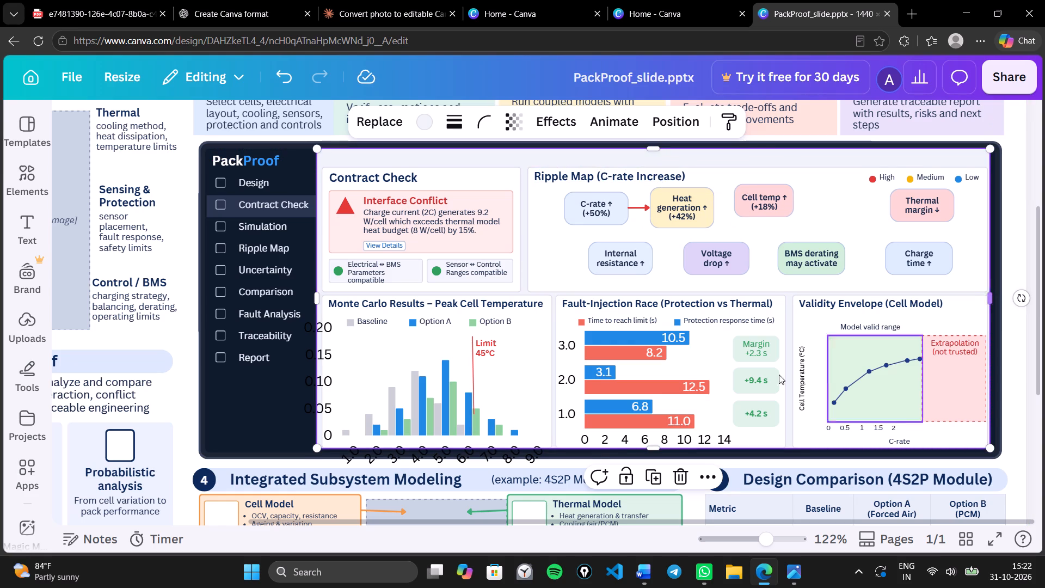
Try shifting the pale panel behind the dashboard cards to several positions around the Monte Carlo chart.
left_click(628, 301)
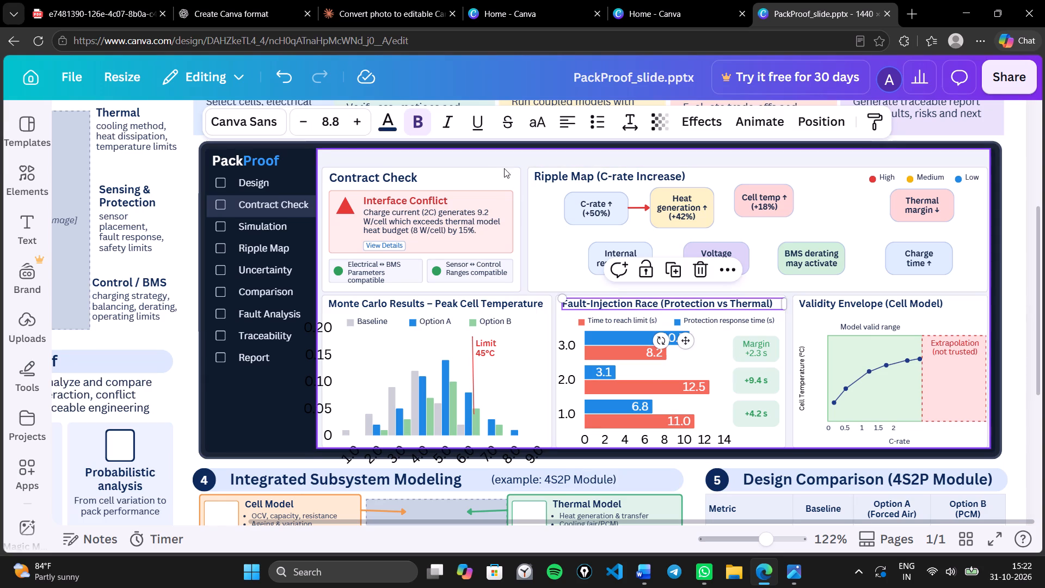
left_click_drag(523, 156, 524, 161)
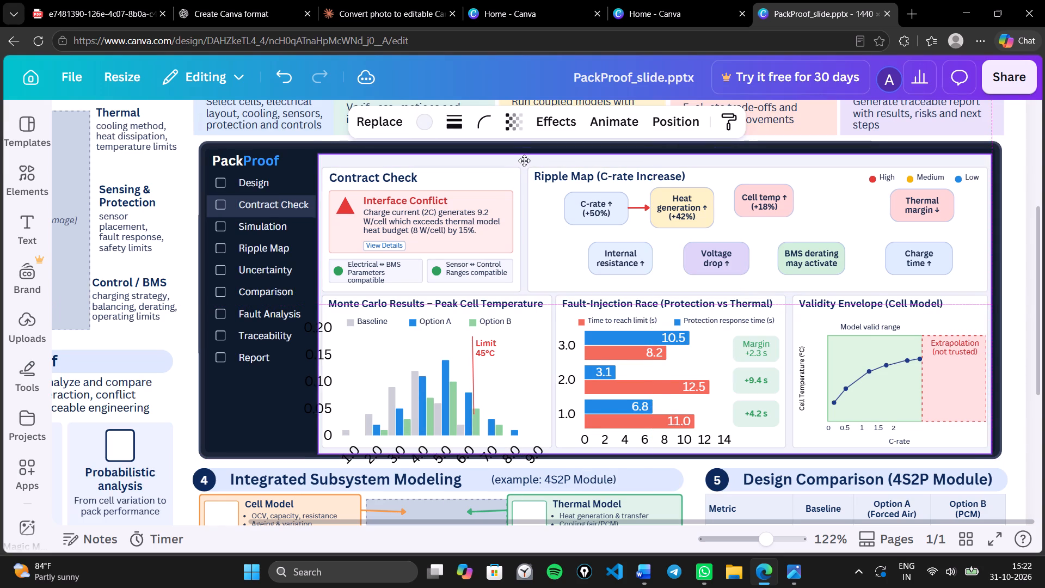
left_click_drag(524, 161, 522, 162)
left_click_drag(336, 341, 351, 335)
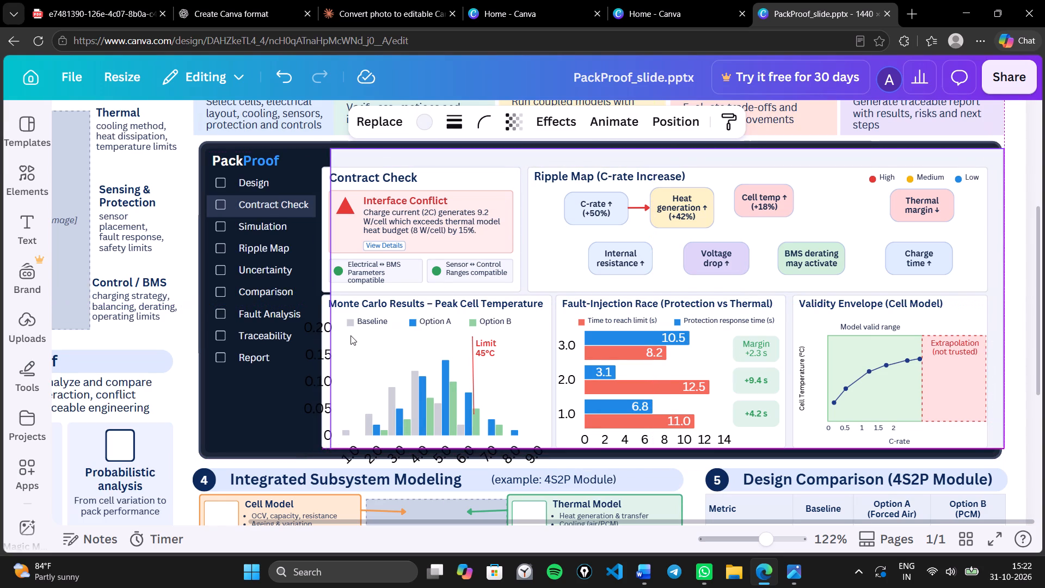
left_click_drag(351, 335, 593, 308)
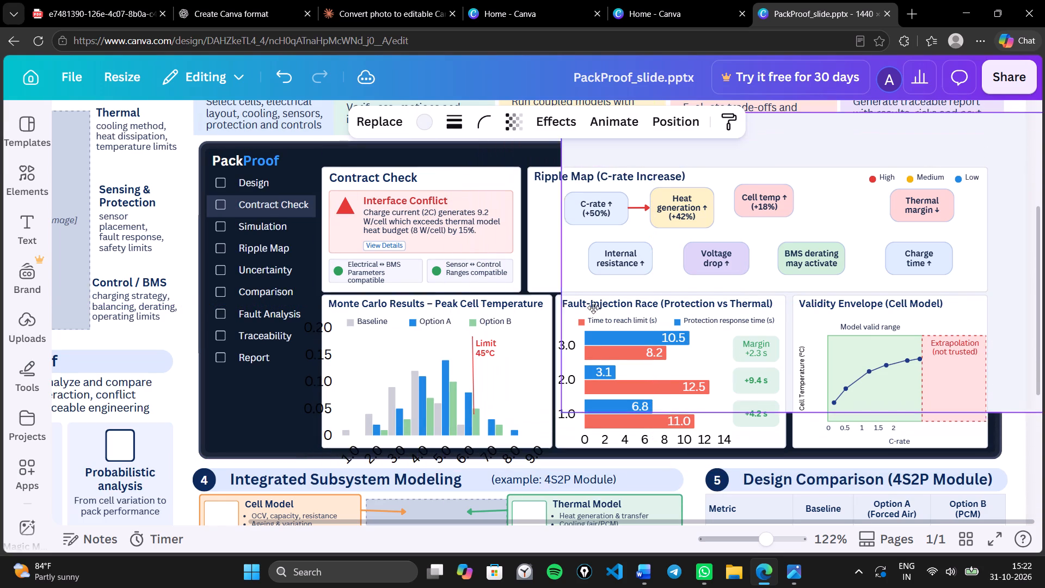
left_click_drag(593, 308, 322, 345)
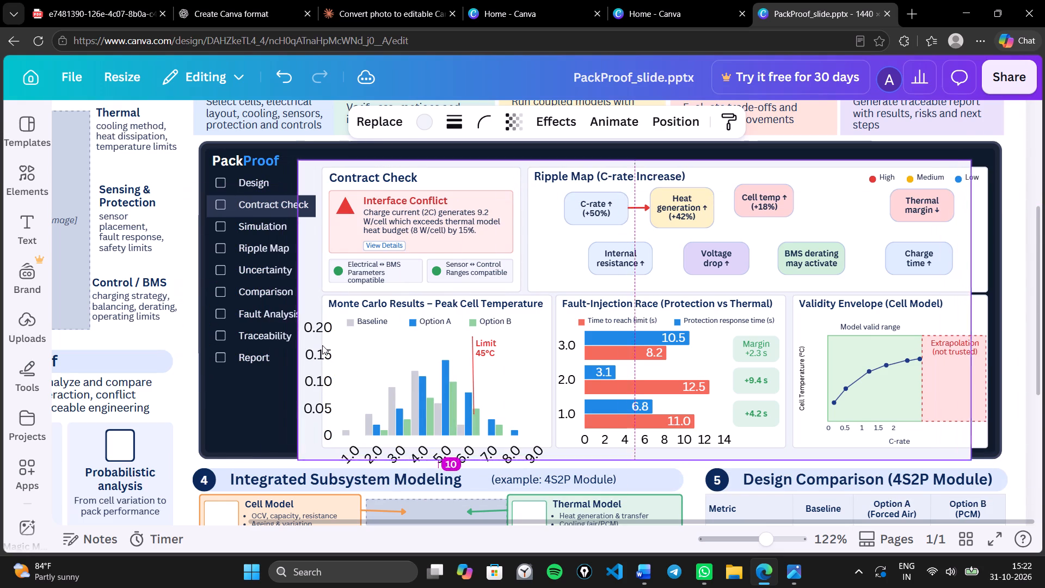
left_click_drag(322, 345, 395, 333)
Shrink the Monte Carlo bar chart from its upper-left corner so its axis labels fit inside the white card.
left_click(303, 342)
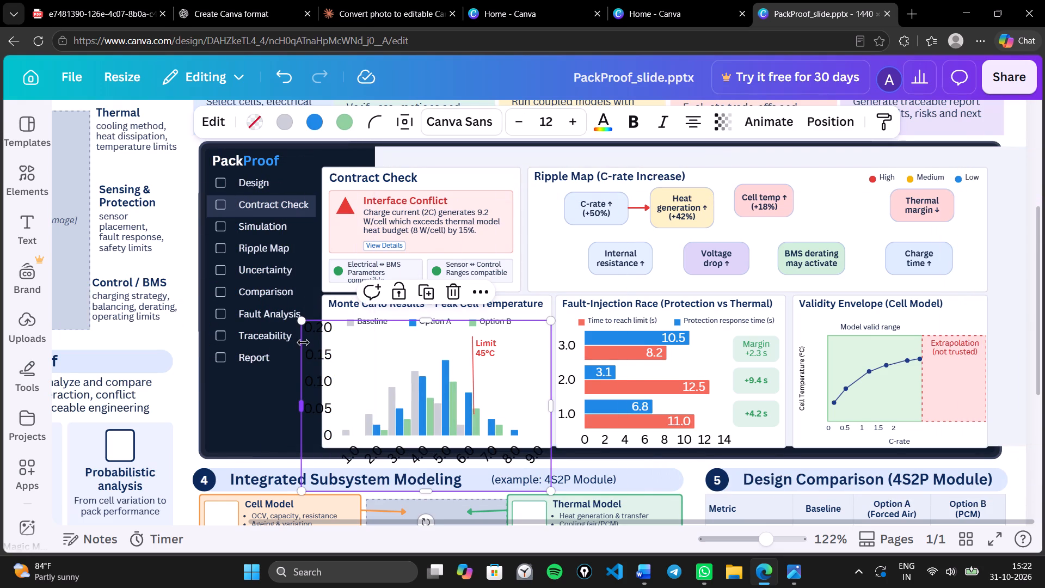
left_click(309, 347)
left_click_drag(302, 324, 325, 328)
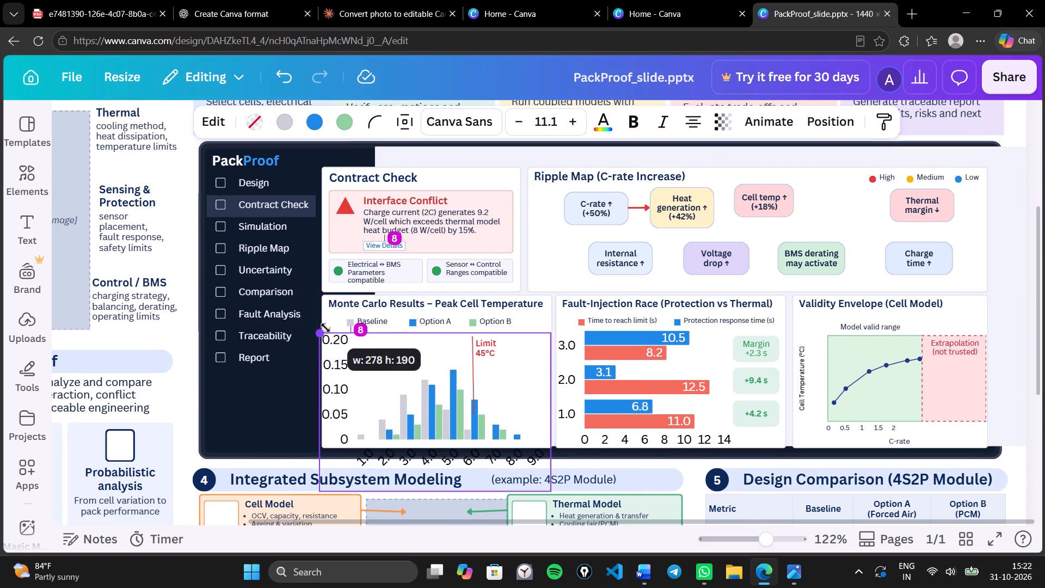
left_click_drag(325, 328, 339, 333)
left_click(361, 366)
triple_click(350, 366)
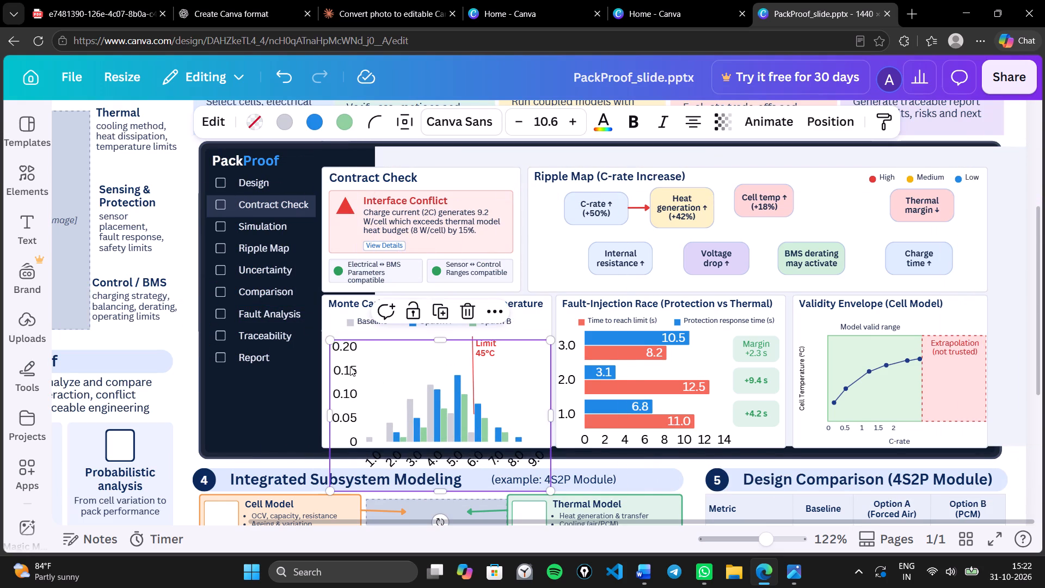
Clear the data of the Monte Carlo bar chart and delete the chart from its card.
double_click(352, 373)
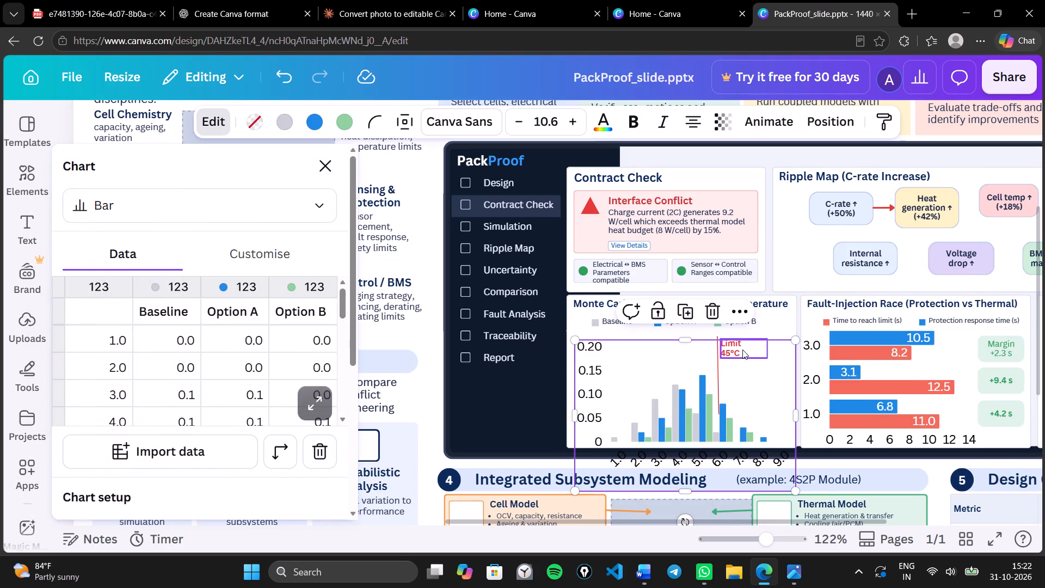
left_click(323, 451)
left_click_drag(736, 379, 702, 370)
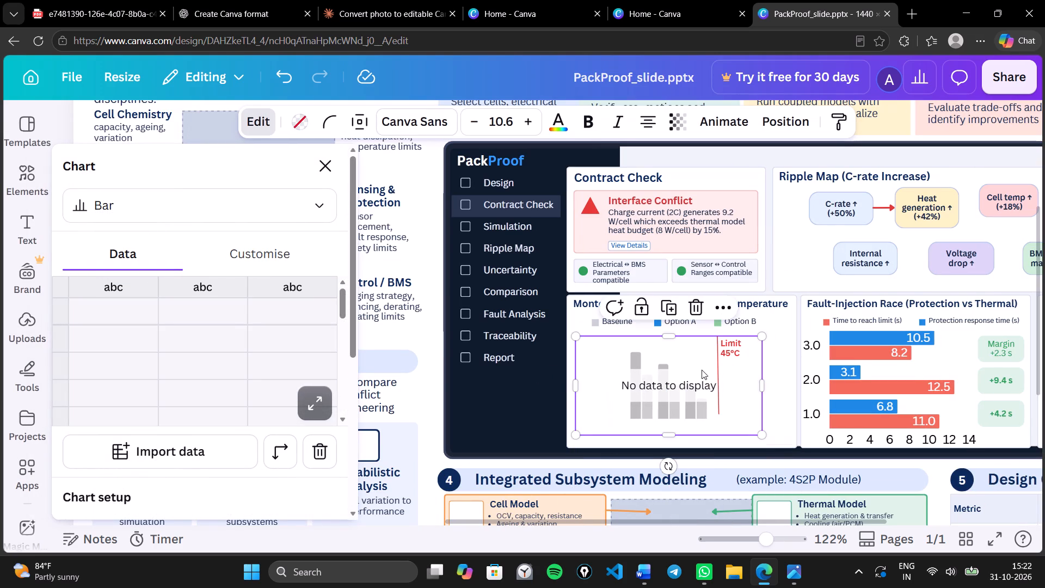
left_click(698, 310)
Delete the horizontal bar chart from the Fault-Injection Race card.
left_click(617, 371)
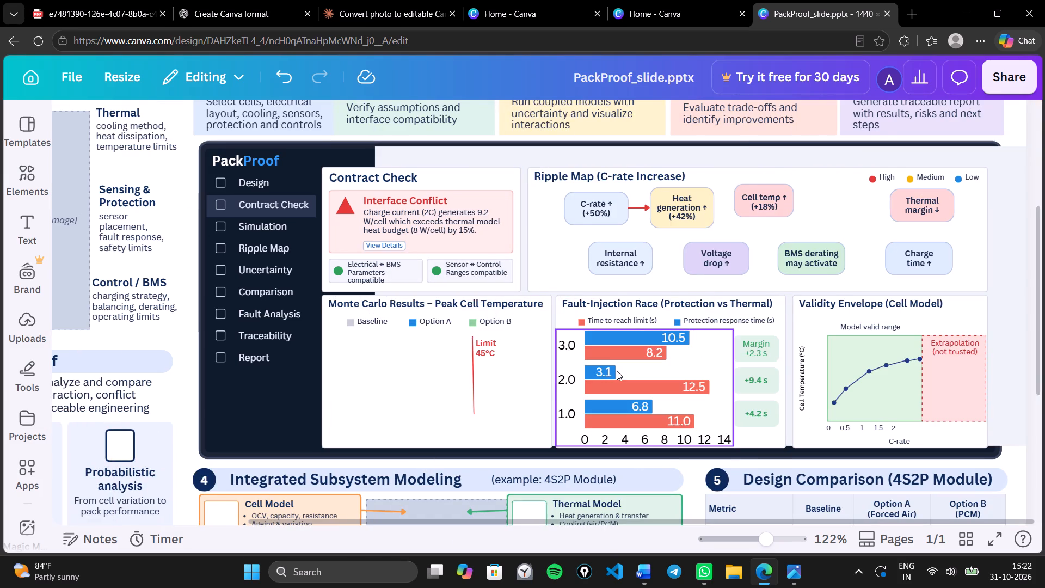
left_click(669, 295)
left_click(699, 372)
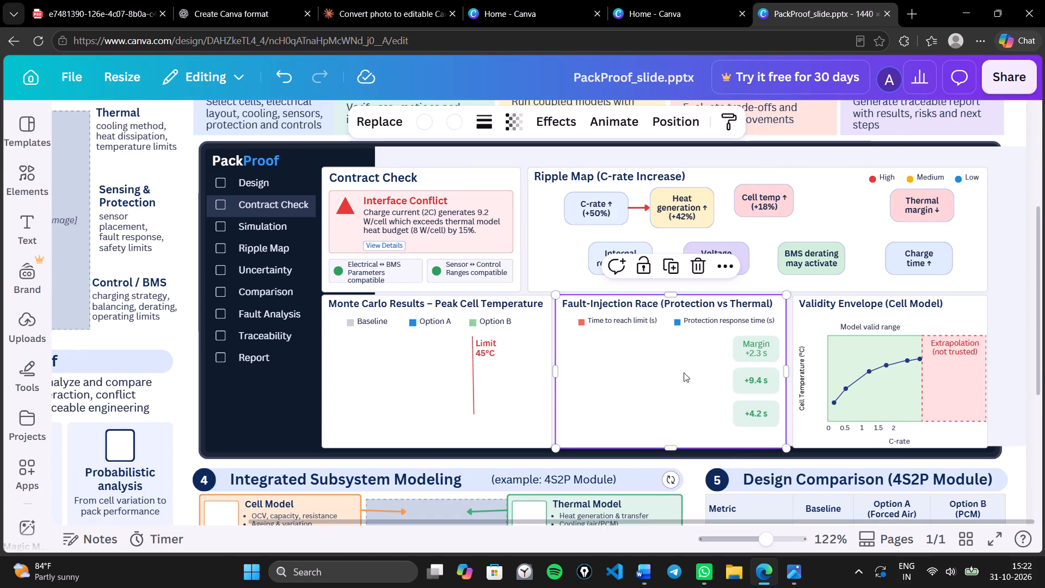
Delete the "Limit 45°C" label and its red line from the Monte Carlo card.
left_click(506, 377)
left_click(489, 344)
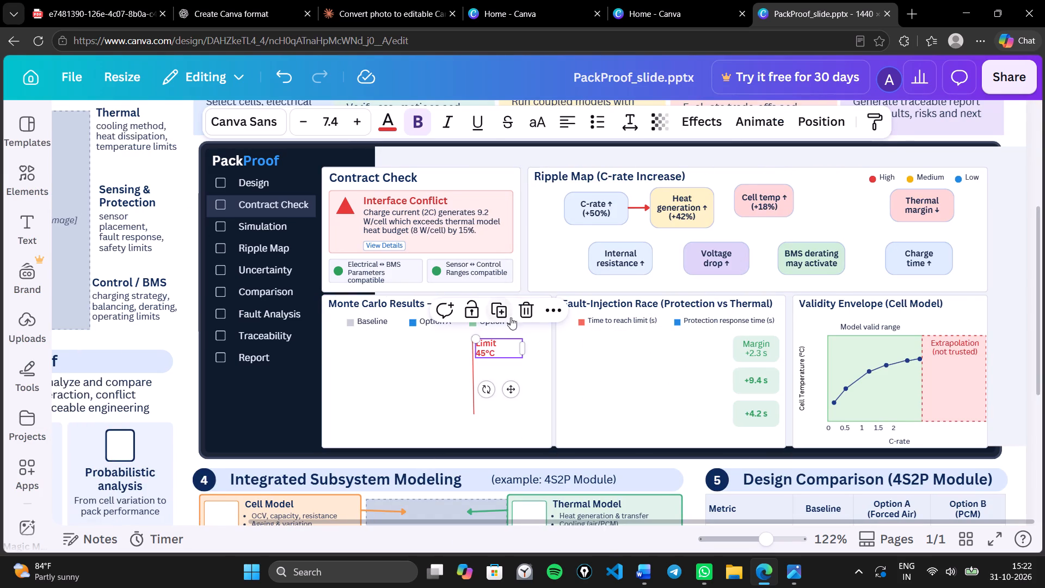
left_click(526, 309)
left_click(475, 365)
left_click(501, 311)
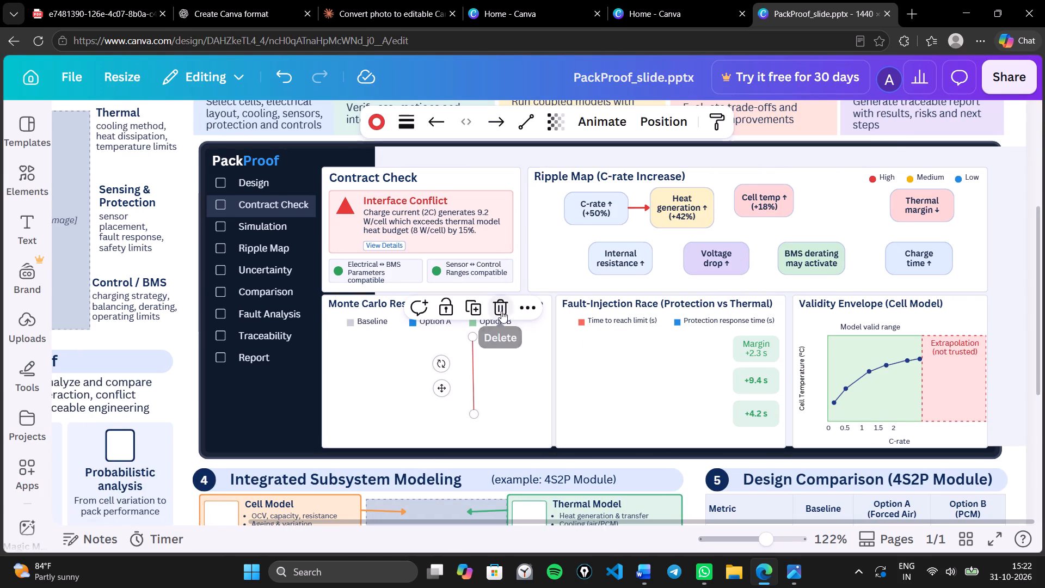
Move the pale panel back behind all the dashboard cards, between the dark sidebar and the mockup's outer frame.
scroll(485, 376, "down", 2, "ctrl")
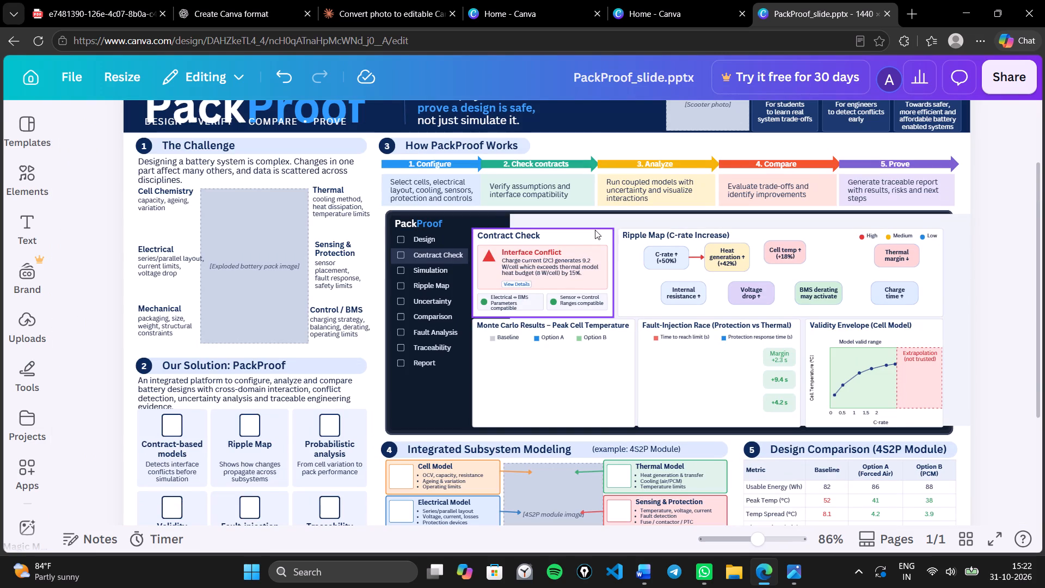
left_click_drag(613, 219, 567, 226)
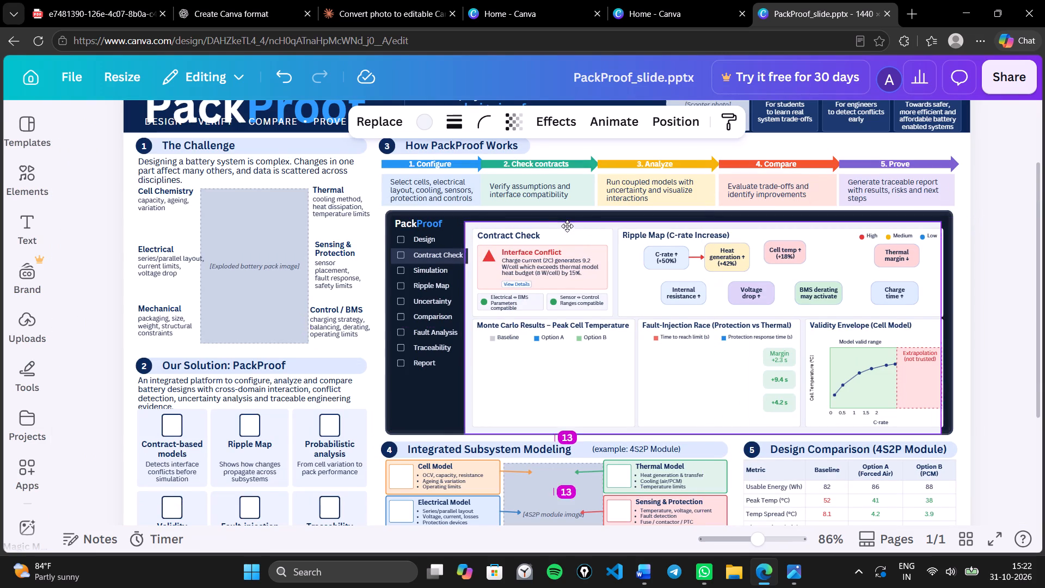
left_click_drag(567, 226, 573, 224)
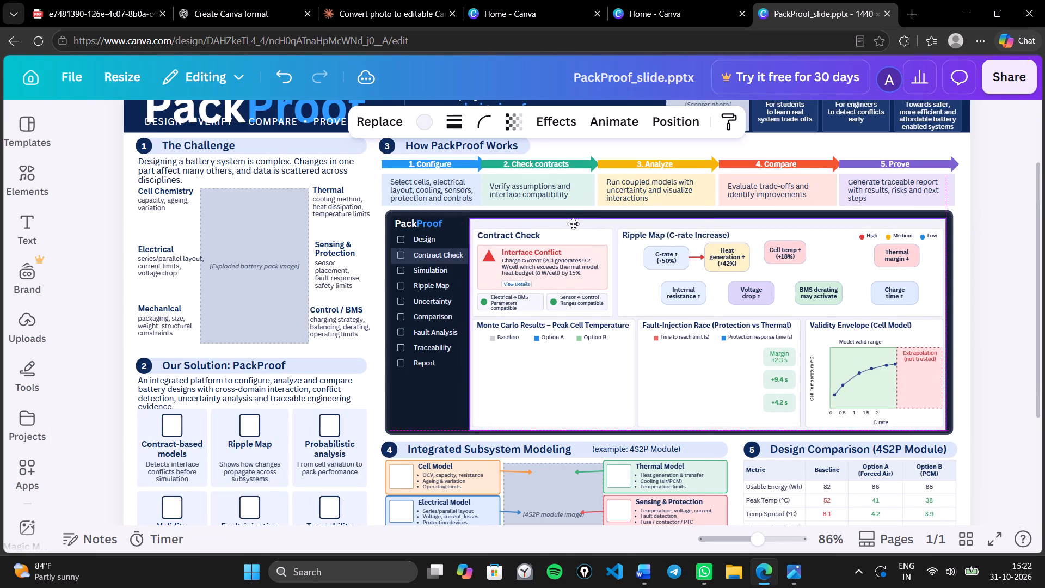
left_click_drag(573, 224, 571, 224)
left_click(994, 286)
Group the Cell temp box with its label and move the group slightly away from Heat generation, level with the C-rate box.
scroll(976, 308, "up", 3, "ctrl")
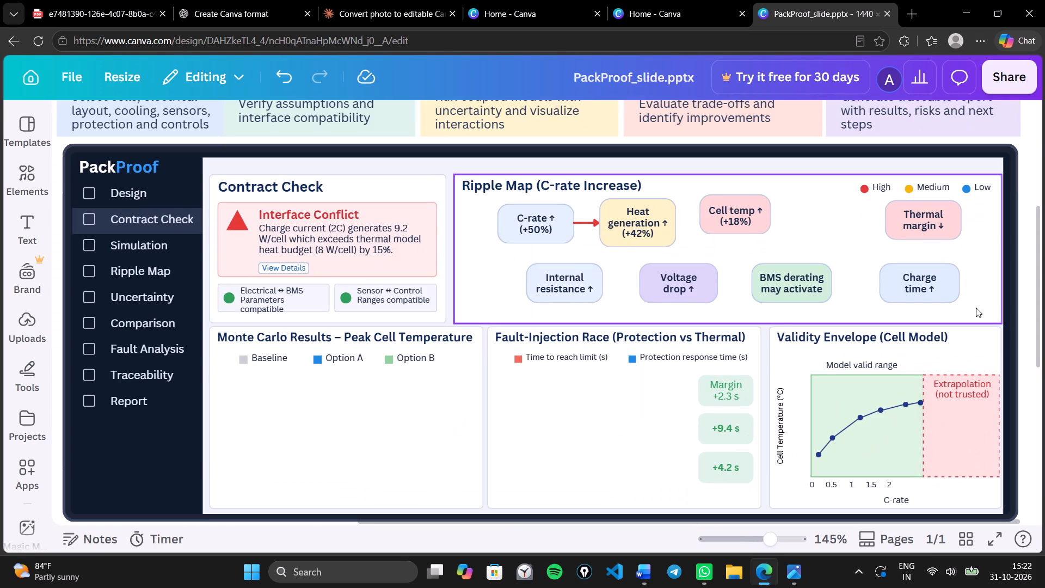
left_click(704, 194)
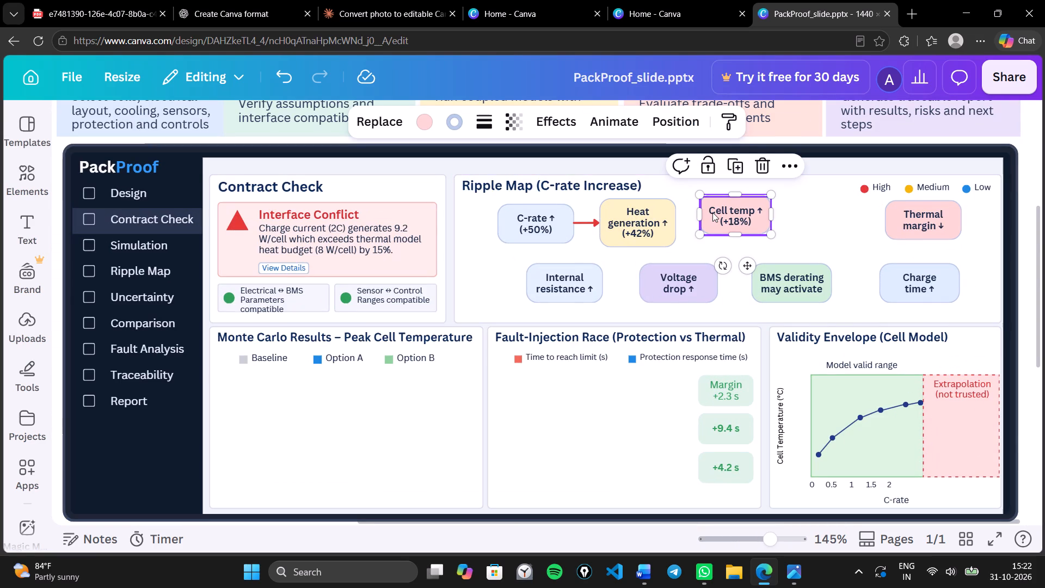
left_click(712, 212, "shift")
left_click(683, 163)
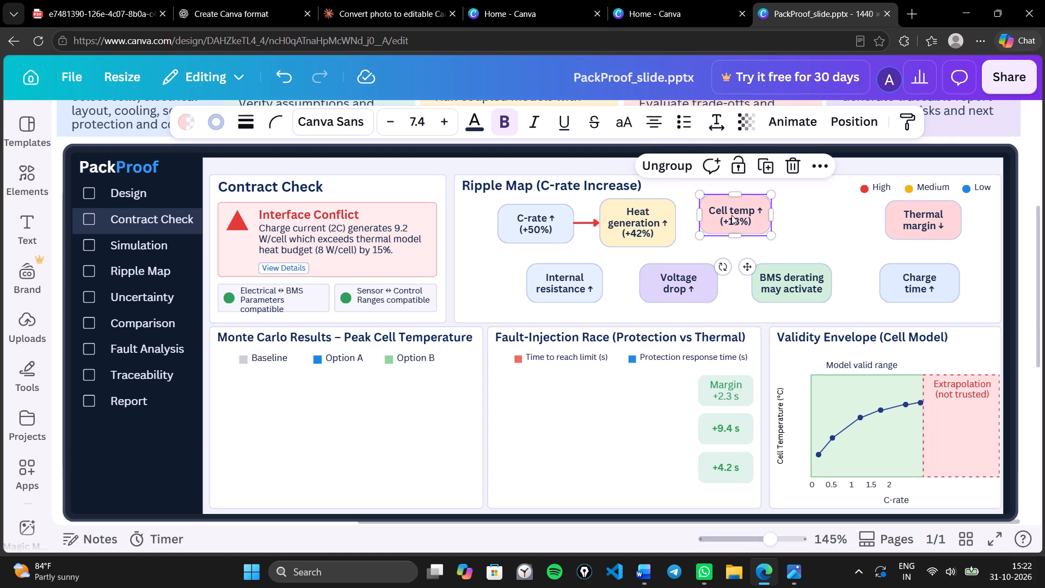
left_click_drag(720, 209, 737, 216)
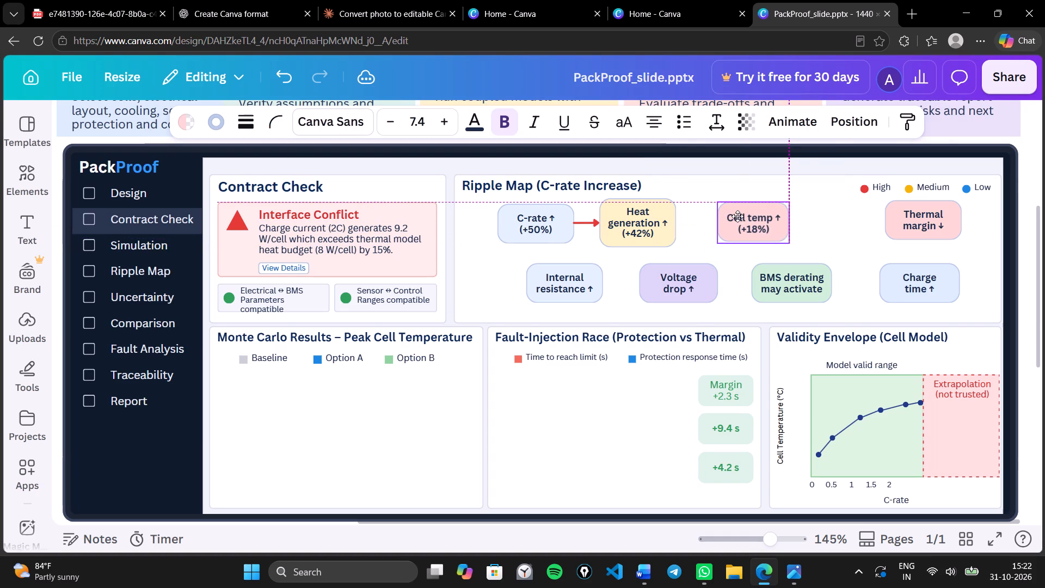
left_click_drag(737, 216, 737, 216)
left_click(807, 231)
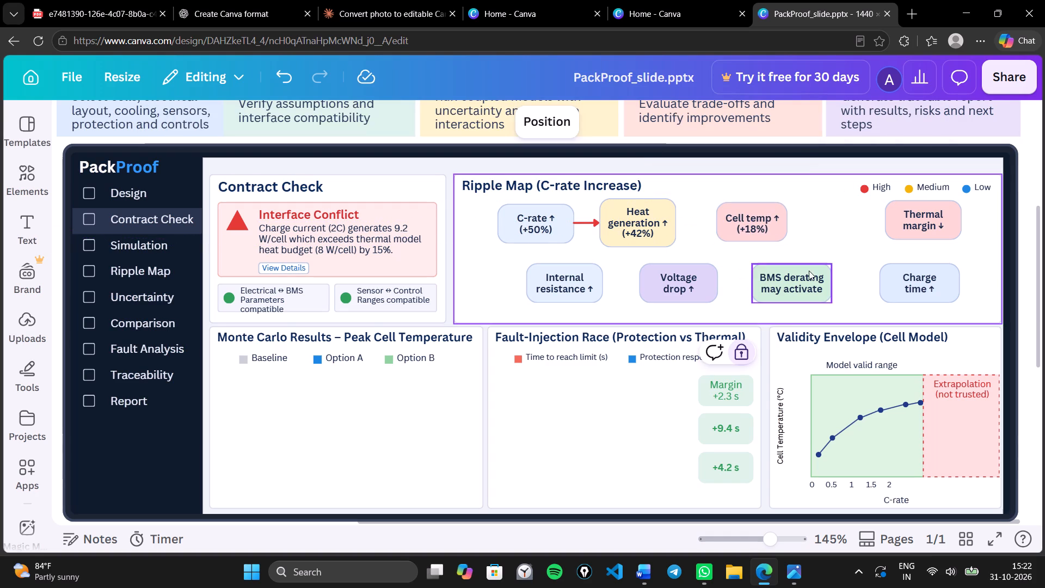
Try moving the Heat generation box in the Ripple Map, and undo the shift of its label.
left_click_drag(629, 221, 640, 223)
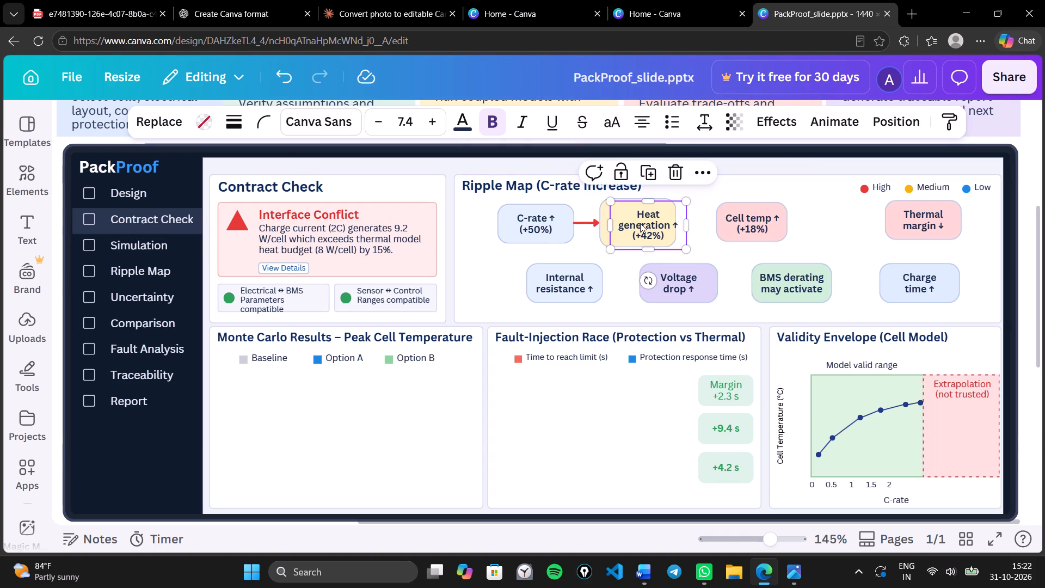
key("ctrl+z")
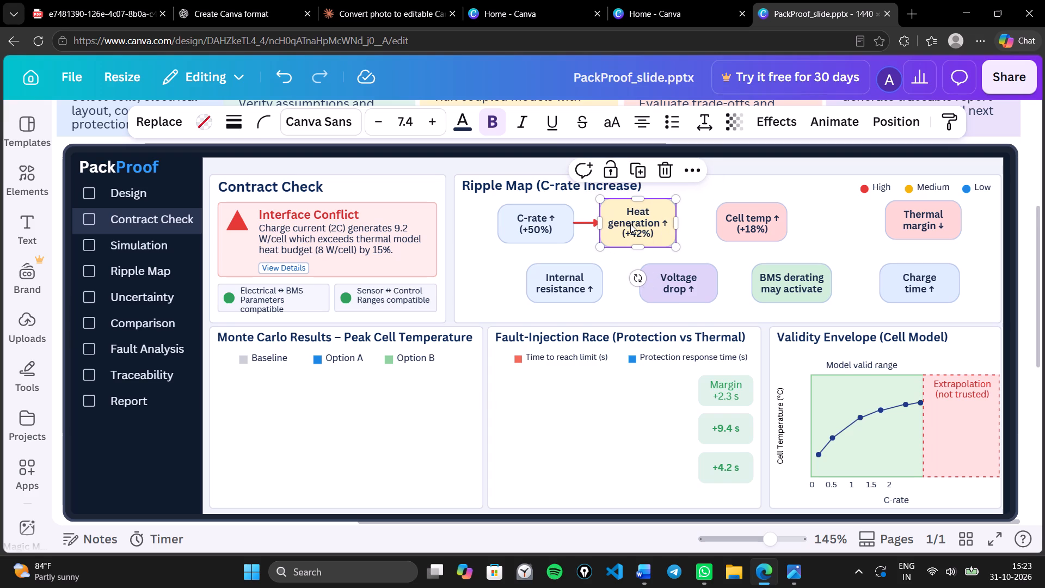
Lock the Heat generation text label in the Ripple Map.
left_click(606, 207)
left_click(606, 171)
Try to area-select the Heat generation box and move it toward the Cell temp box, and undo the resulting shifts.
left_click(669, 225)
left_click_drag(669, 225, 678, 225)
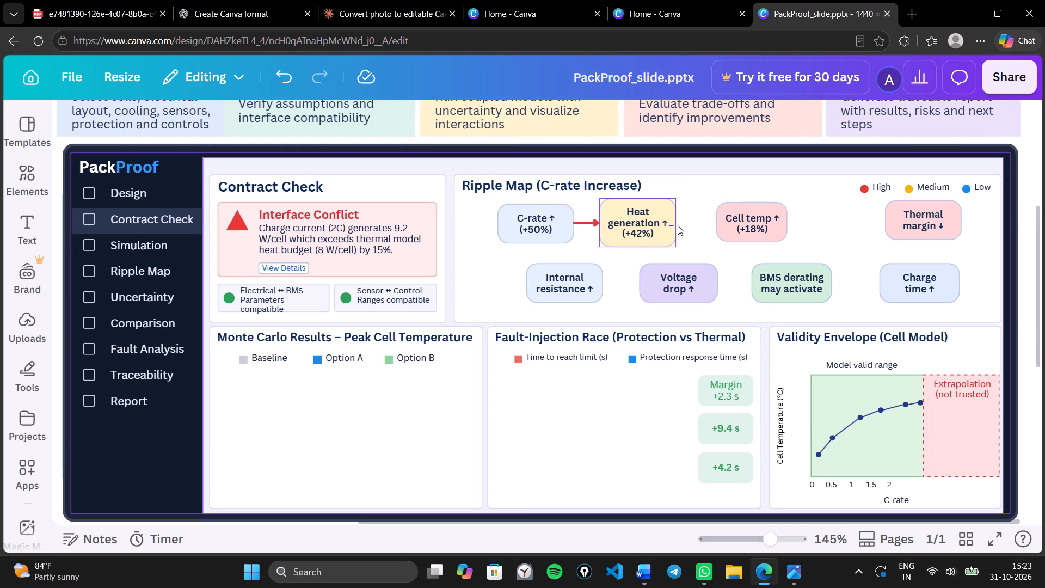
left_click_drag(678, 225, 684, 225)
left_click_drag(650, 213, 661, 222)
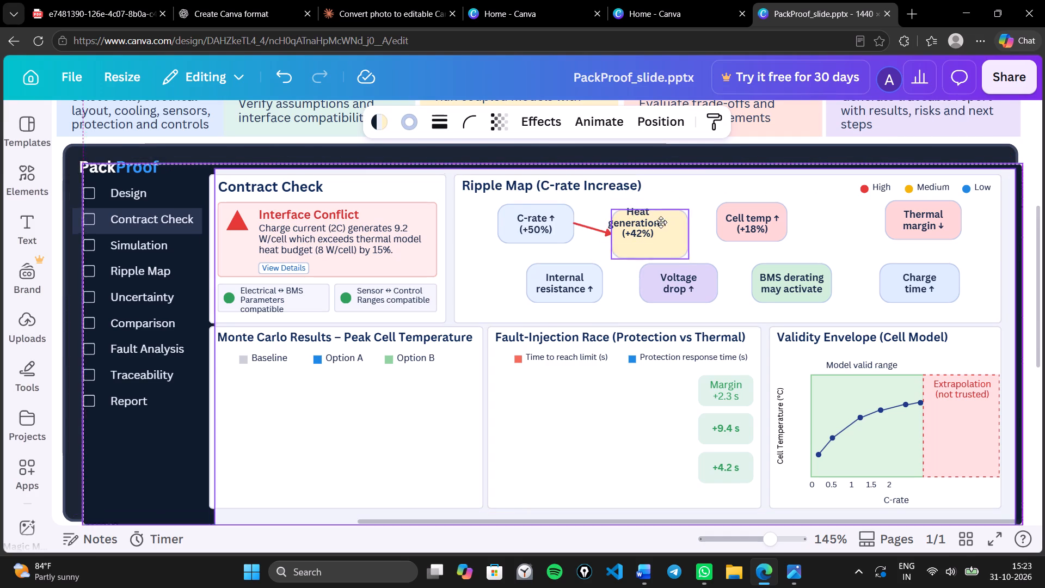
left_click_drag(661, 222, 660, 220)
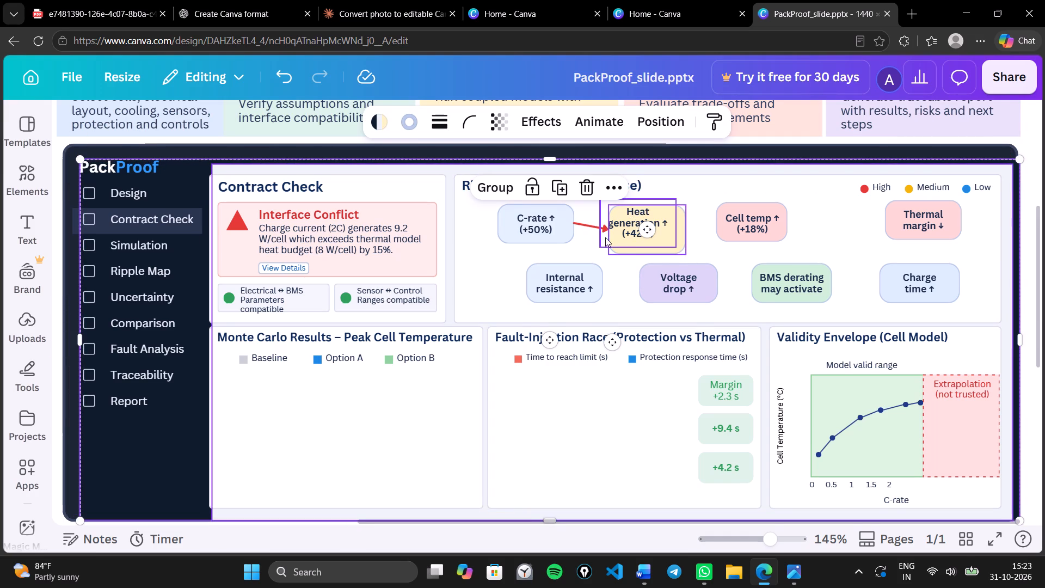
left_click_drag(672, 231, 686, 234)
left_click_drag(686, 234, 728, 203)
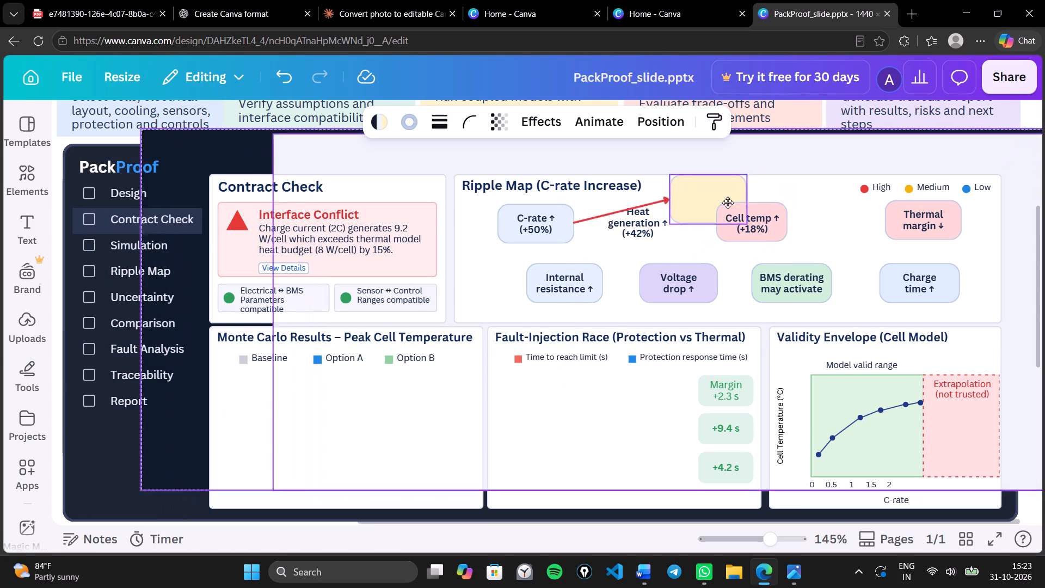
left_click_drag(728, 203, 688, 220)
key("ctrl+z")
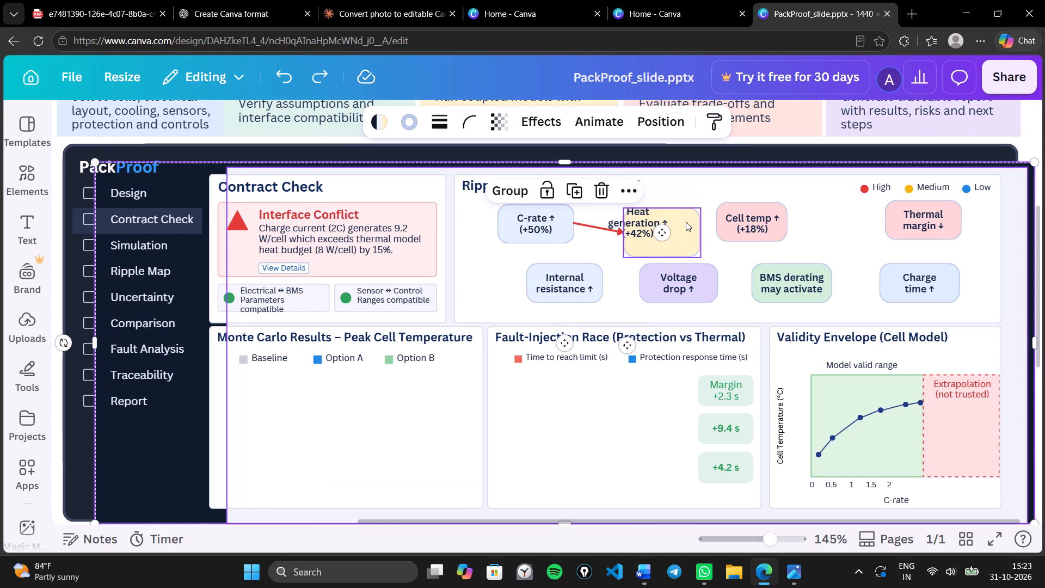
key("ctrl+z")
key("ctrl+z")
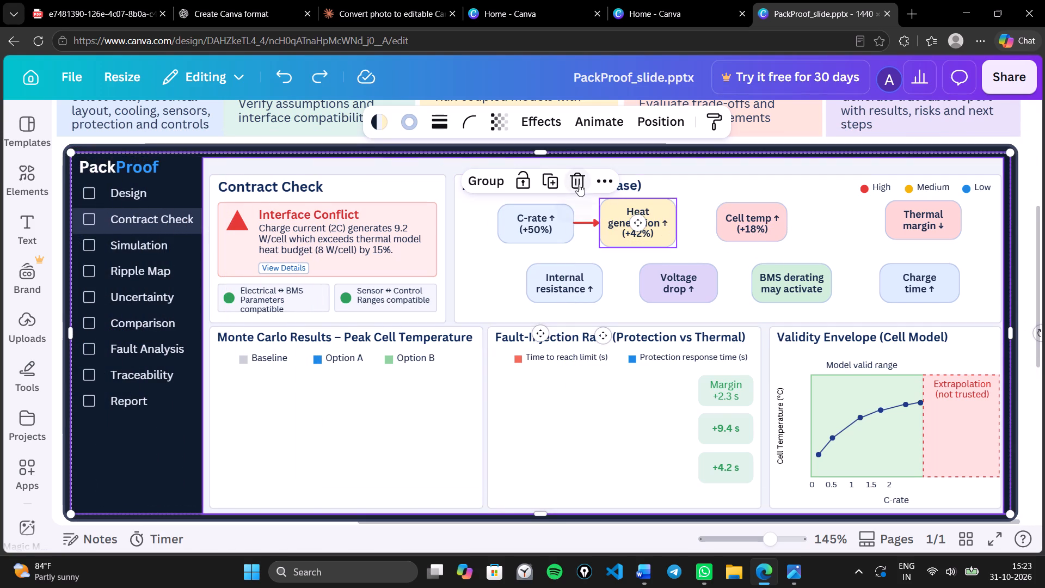
Delete the light background panel lying behind the dashboard cards.
left_click(743, 168)
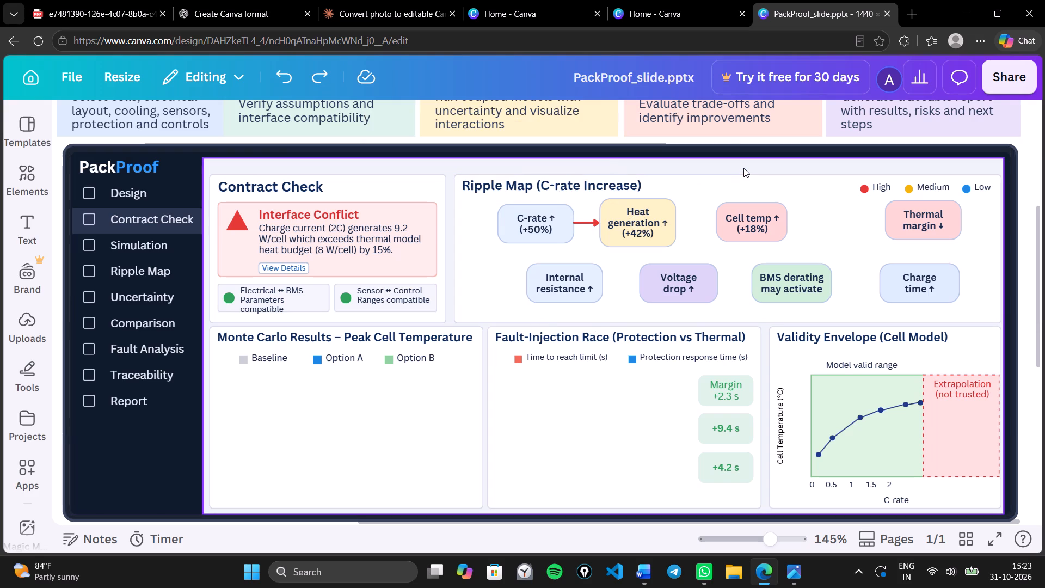
left_click(742, 167)
left_click(618, 185)
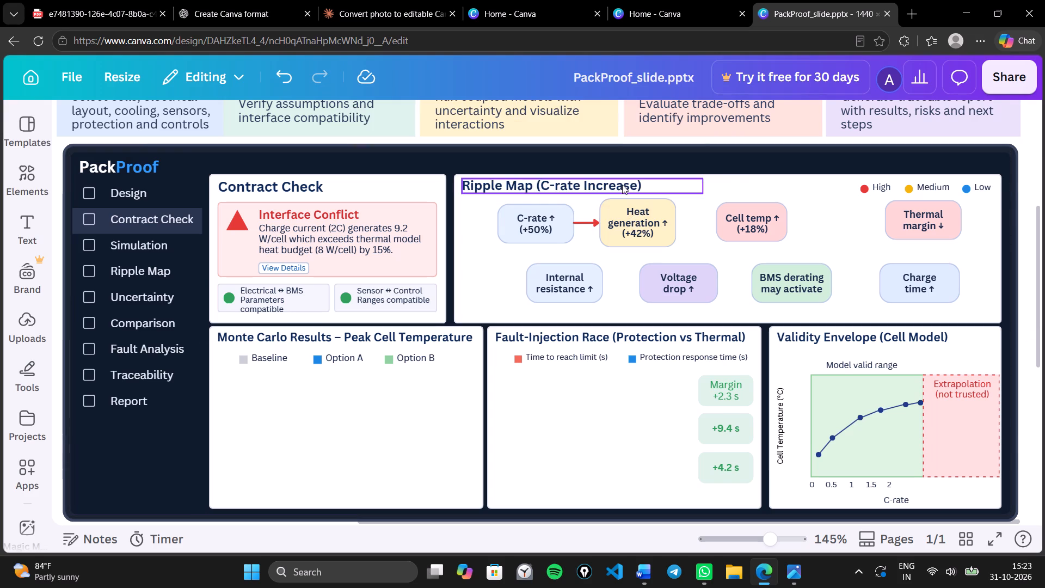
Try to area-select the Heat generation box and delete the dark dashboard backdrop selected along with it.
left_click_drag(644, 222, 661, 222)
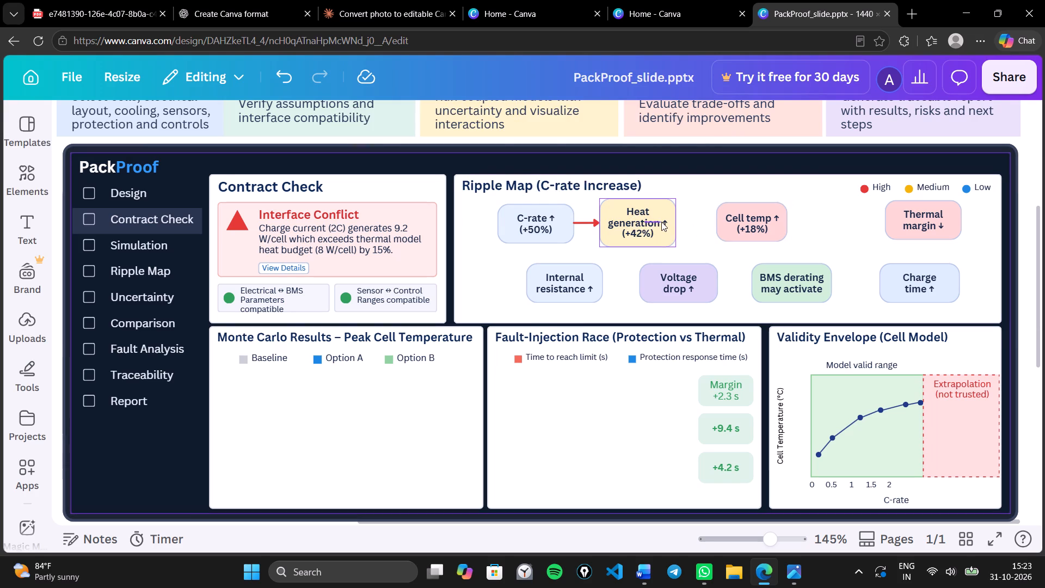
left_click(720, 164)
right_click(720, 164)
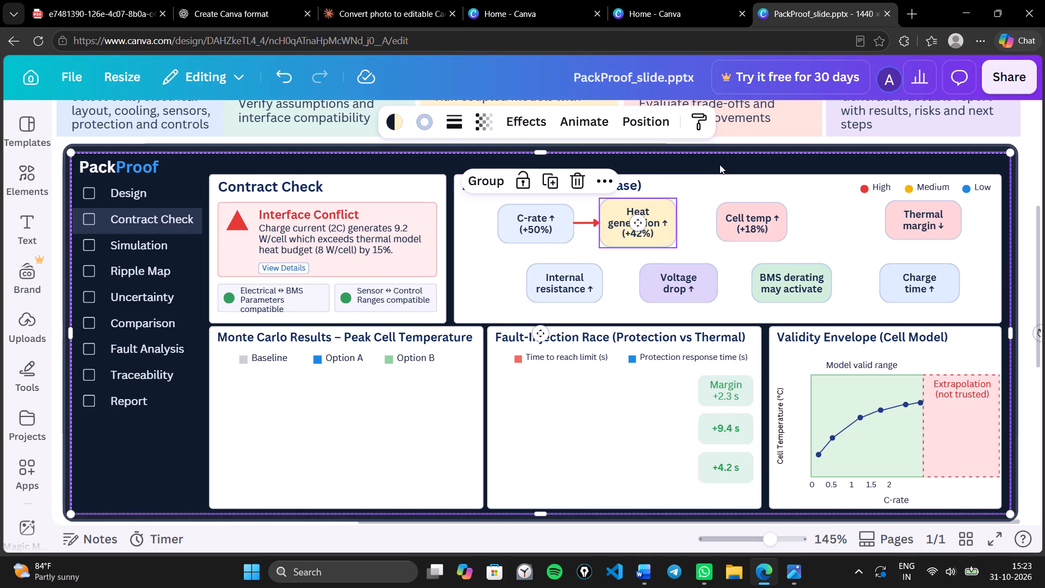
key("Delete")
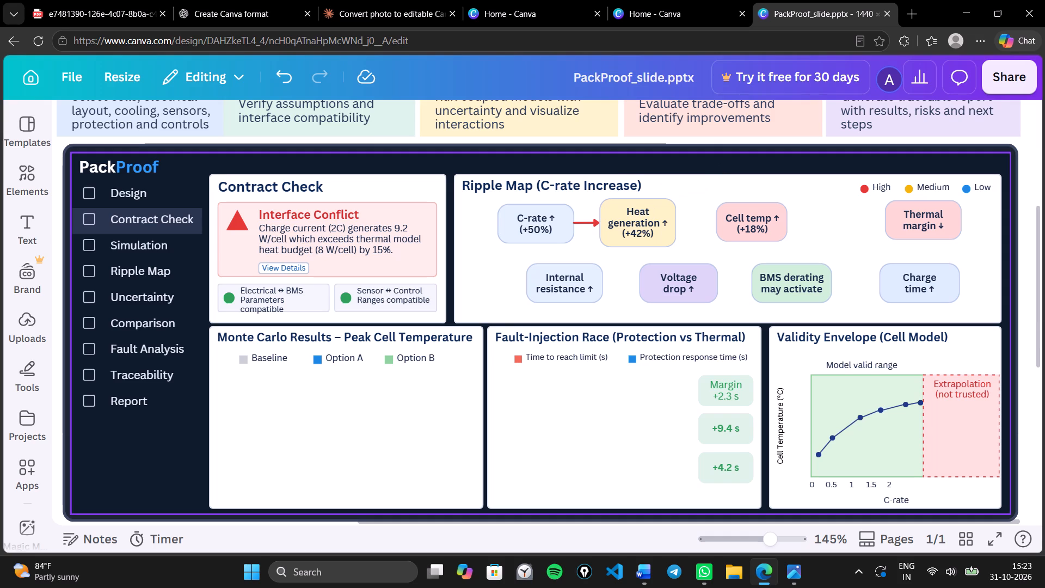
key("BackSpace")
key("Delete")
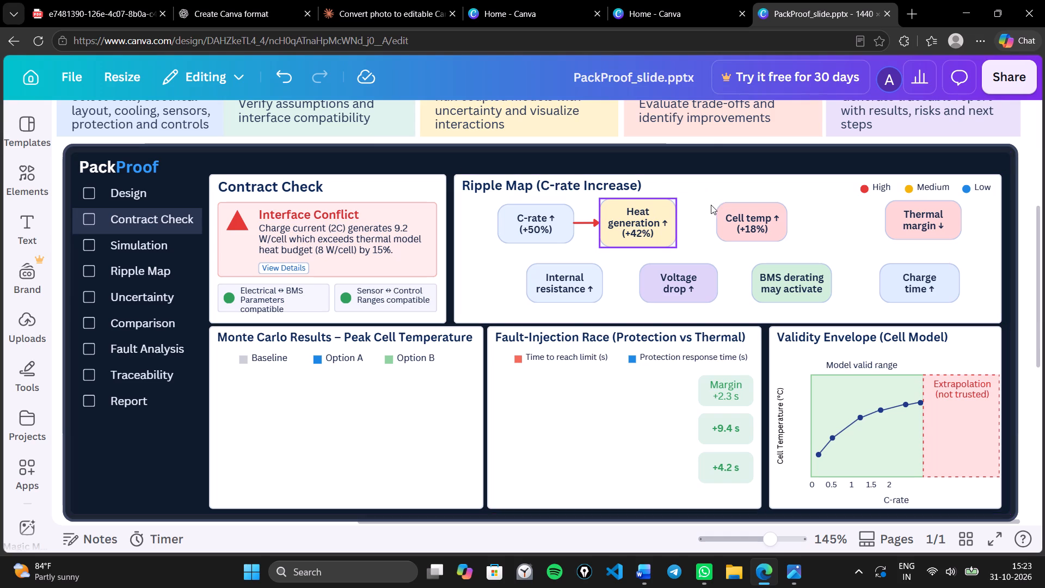
Unlock the Heat generation text label in the Ripple Map.
left_click(649, 234)
left_click(657, 169)
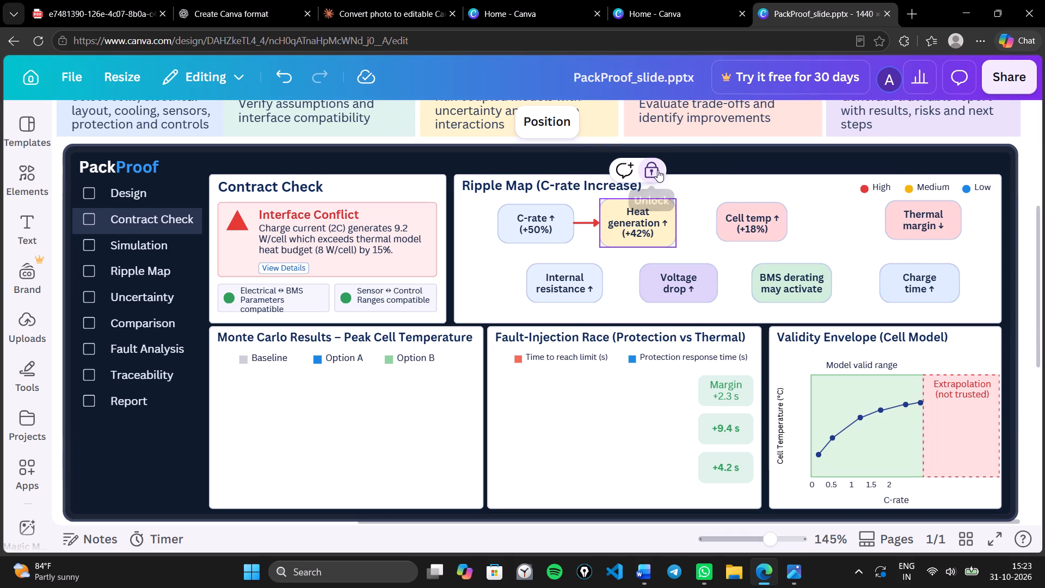
left_click(692, 196)
left_click(668, 210)
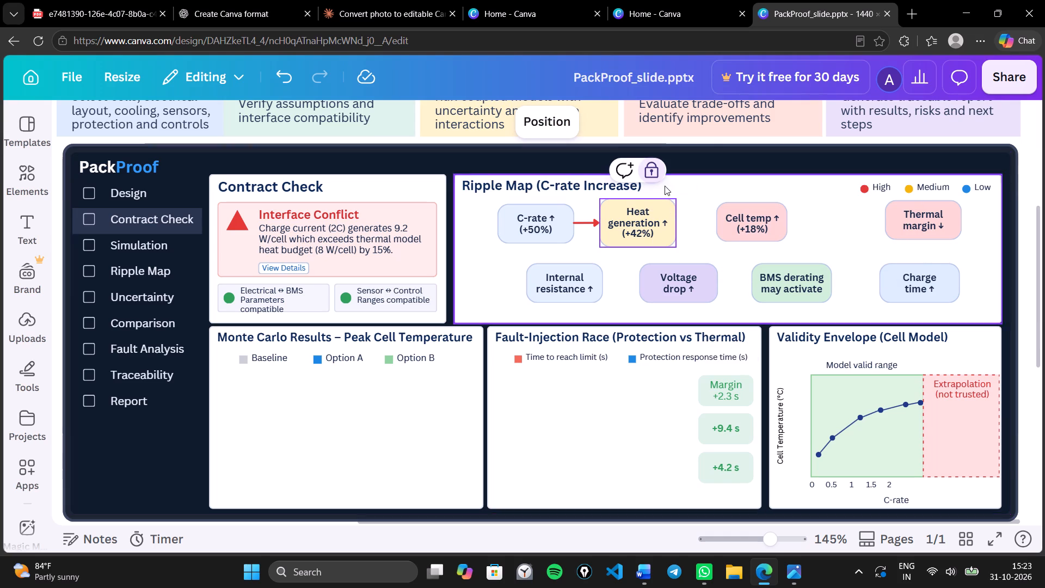
left_click(651, 171)
left_click(704, 200)
Set the Heat generation label aside between Cell temp and Thermal margin, and shift its yellow box slightly toward Cell temp.
left_click_drag(665, 221, 674, 224)
left_click_drag(668, 224, 741, 243)
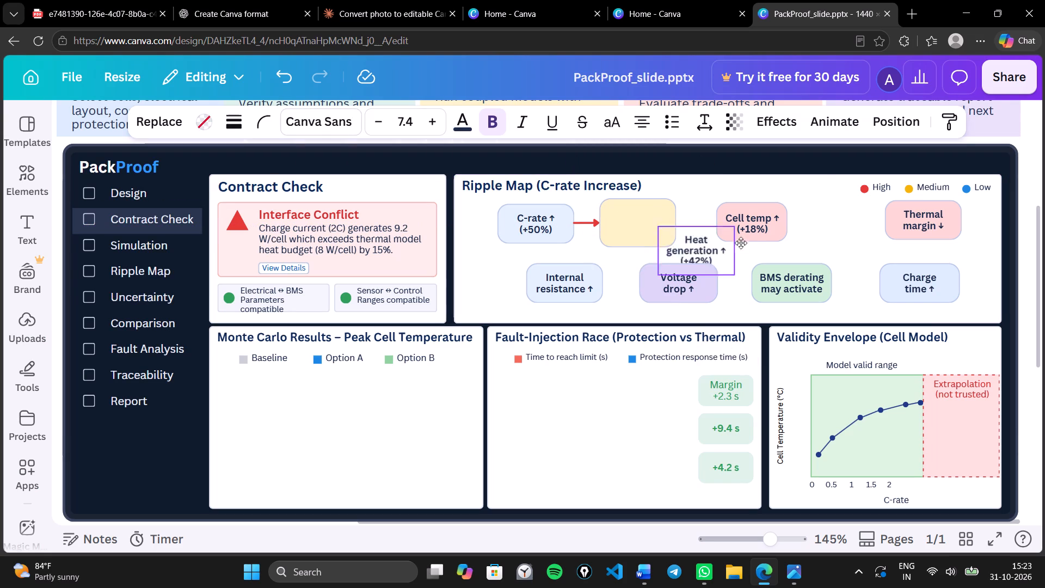
left_click_drag(741, 243, 853, 217)
left_click_drag(654, 220, 678, 225)
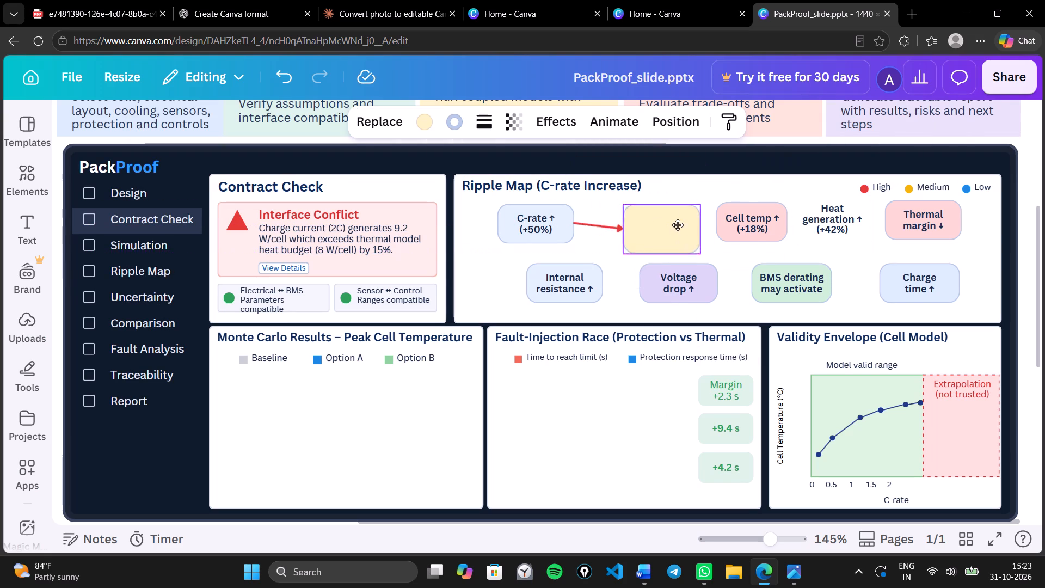
left_click_drag(678, 225, 677, 221)
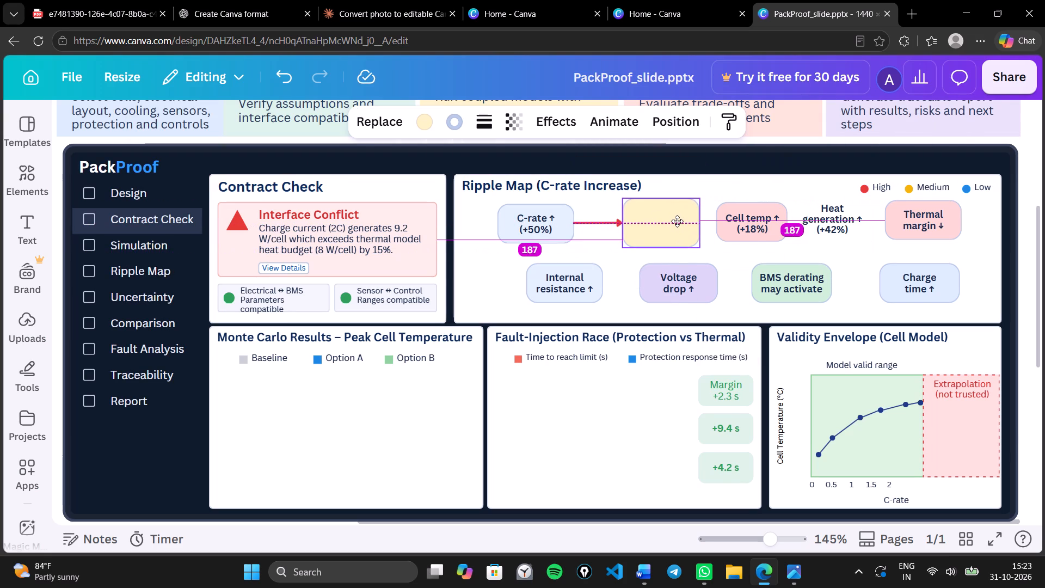
left_click_drag(677, 221, 673, 220)
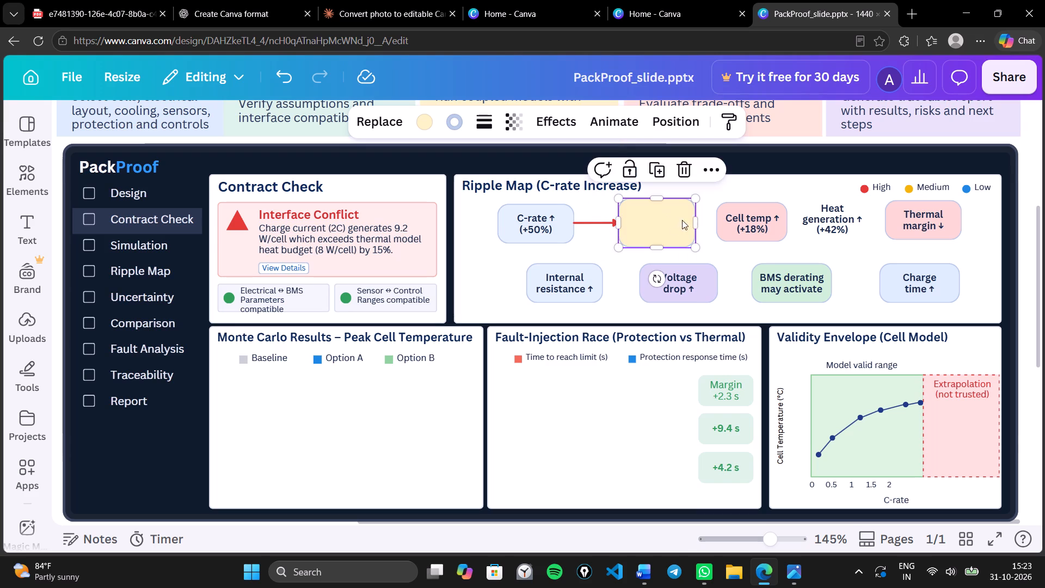
Shrink the yellow Heat generation box slightly from its upper corner nearest Cell temp.
left_click(709, 216)
left_click(680, 217)
left_click_drag(696, 203, 692, 207)
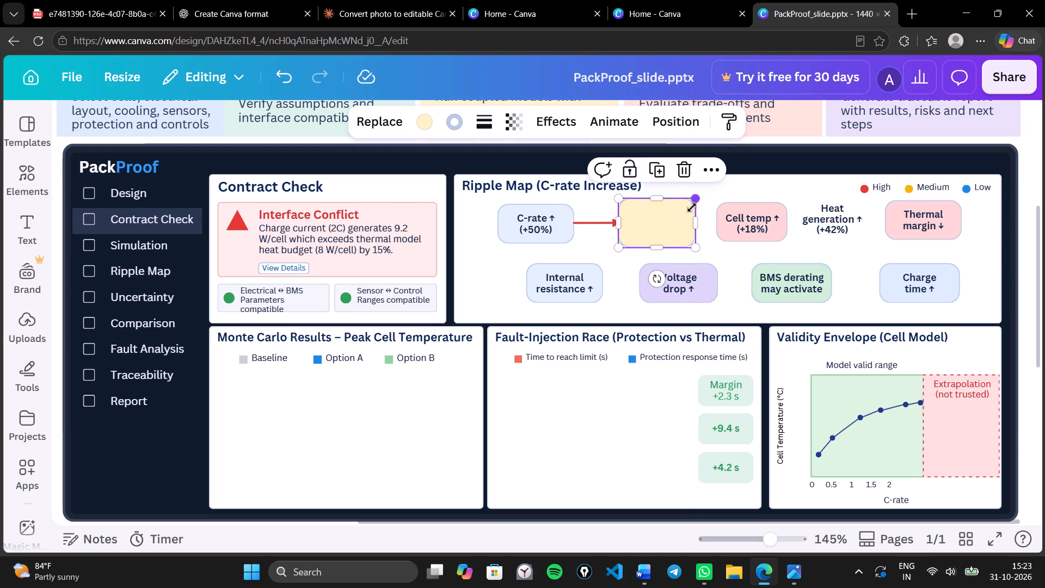
left_click_drag(692, 207, 691, 208)
left_click(661, 229)
Delete the red arrow connecting the C-rate and Heat generation boxes.
left_click(597, 225)
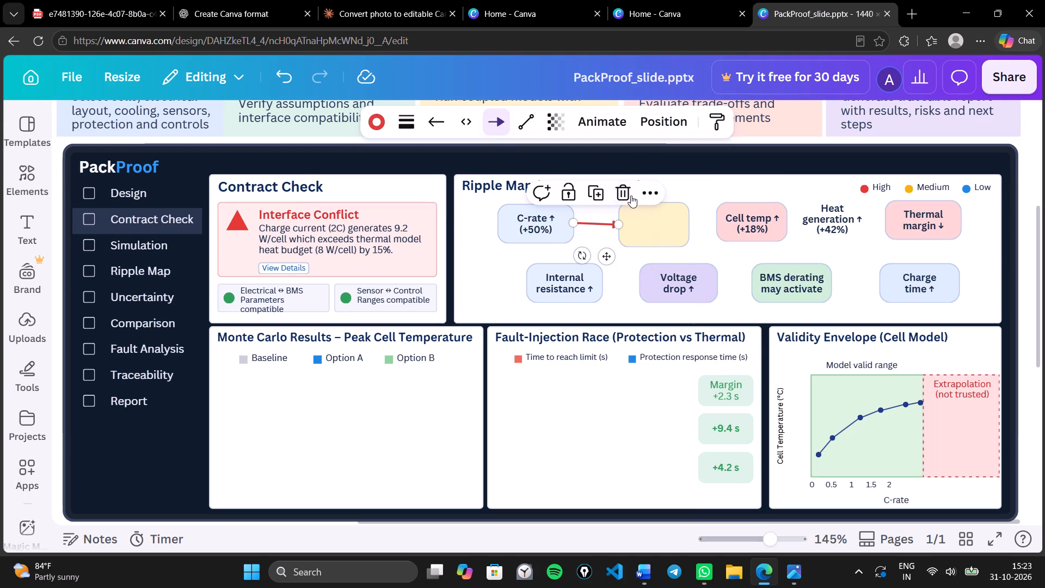
left_click(629, 195)
Move the Heat generation label back and centre it on its yellow box.
left_click_drag(823, 220, 715, 228)
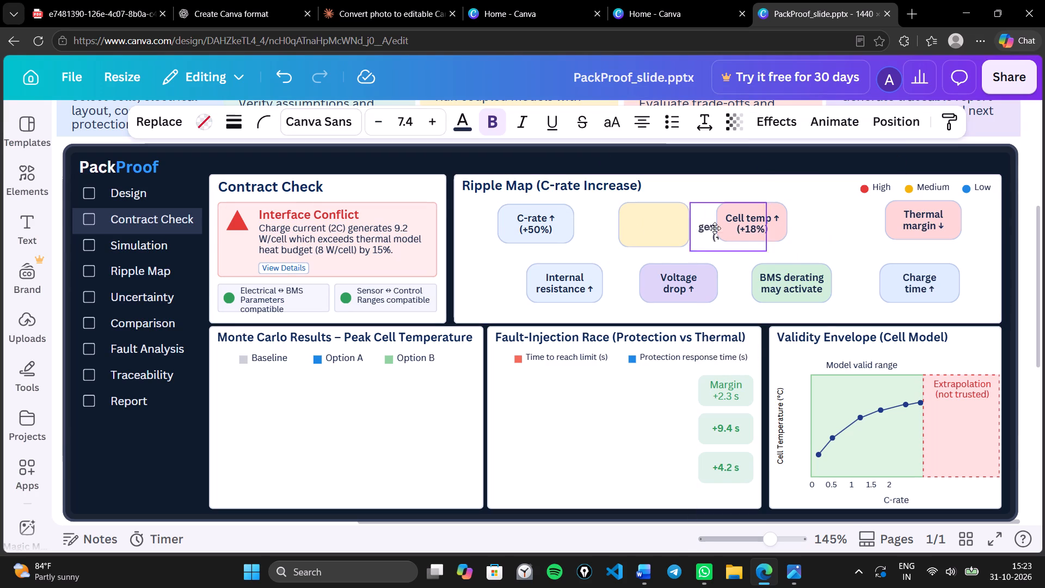
left_click_drag(715, 228, 646, 228)
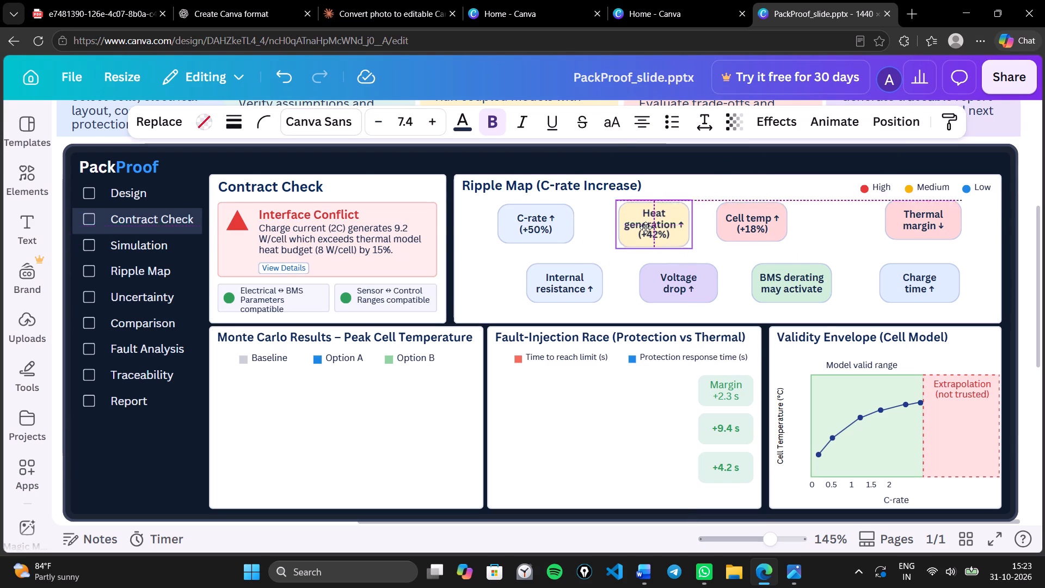
left_click_drag(646, 228, 644, 226)
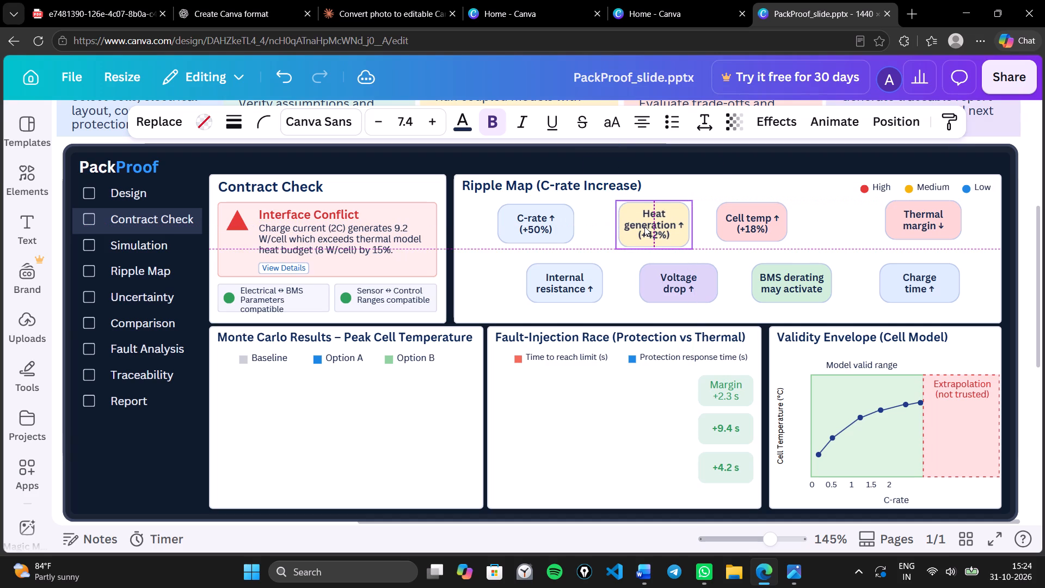
left_click(719, 252)
Shift the C-rate box slightly toward Heat generation and a little lower, and centre its label on it.
left_click_drag(532, 222, 548, 225)
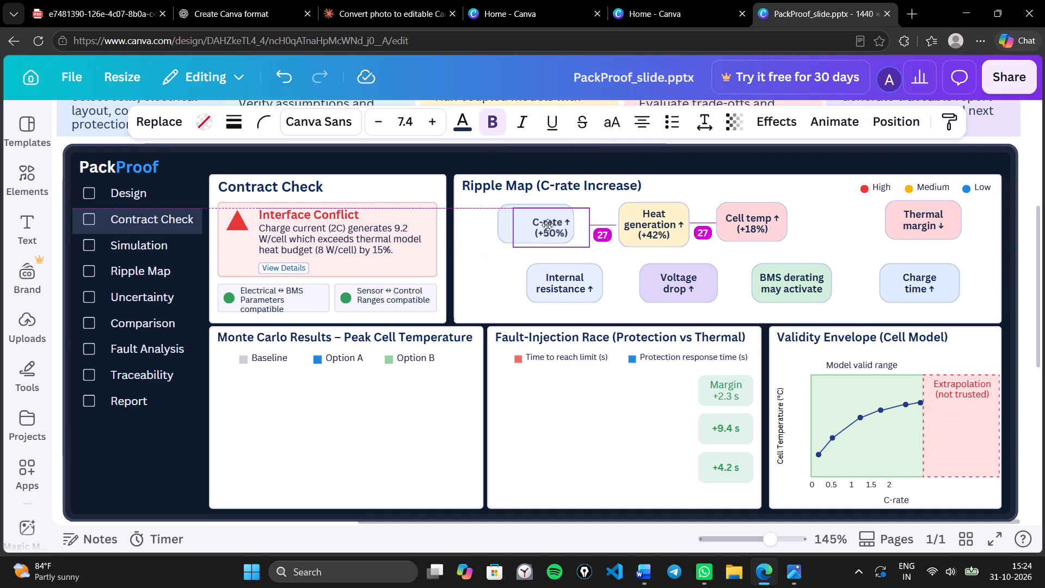
left_click_drag(548, 225, 530, 238)
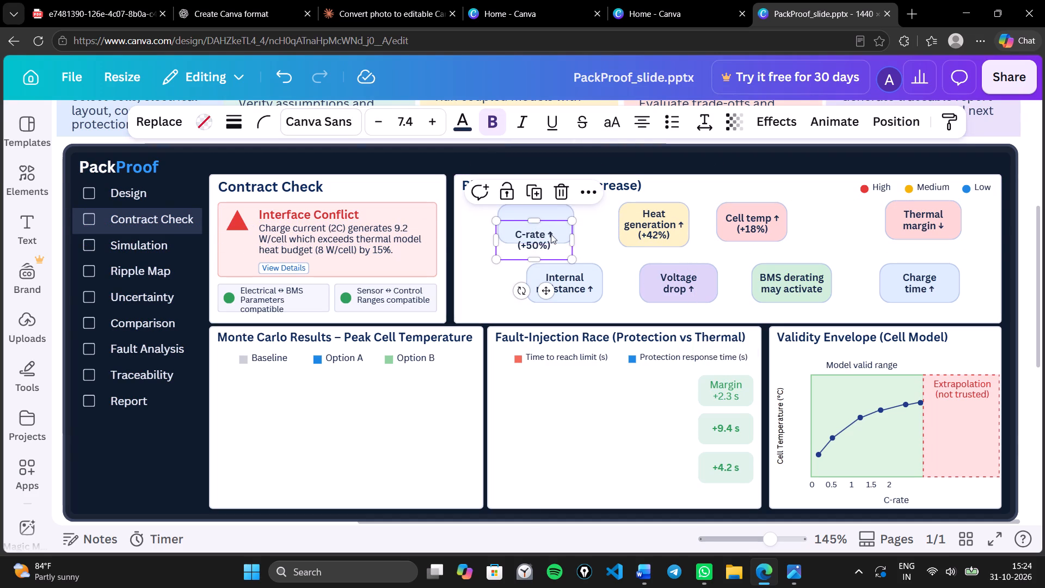
left_click_drag(560, 213, 565, 216)
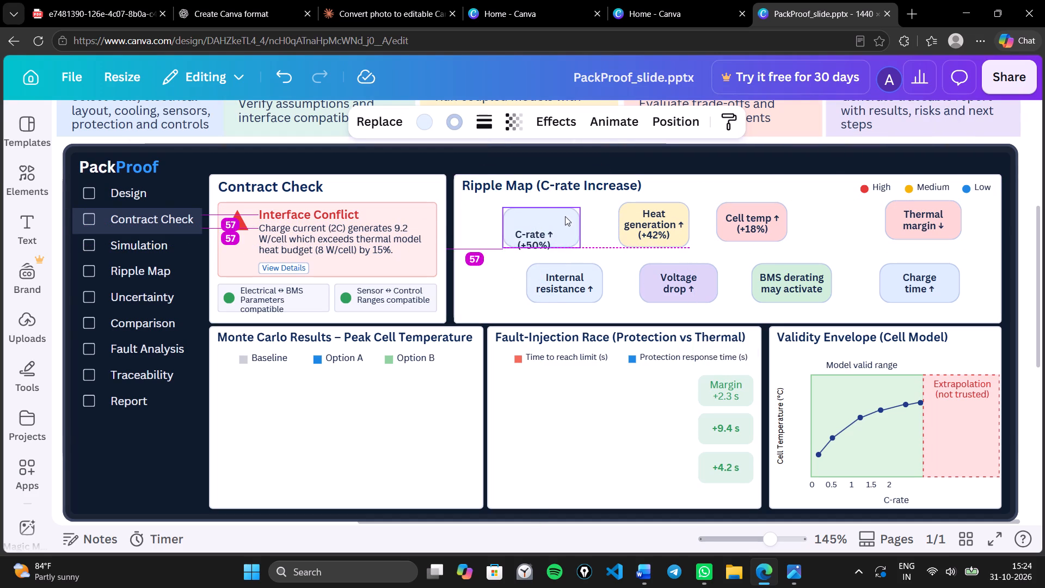
left_click(552, 237)
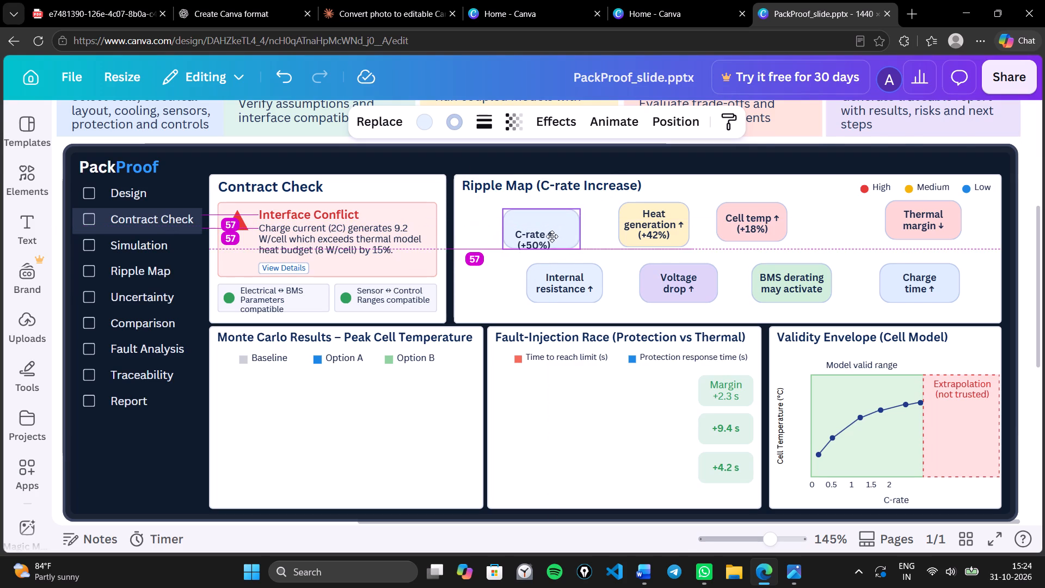
left_click_drag(546, 240, 555, 225)
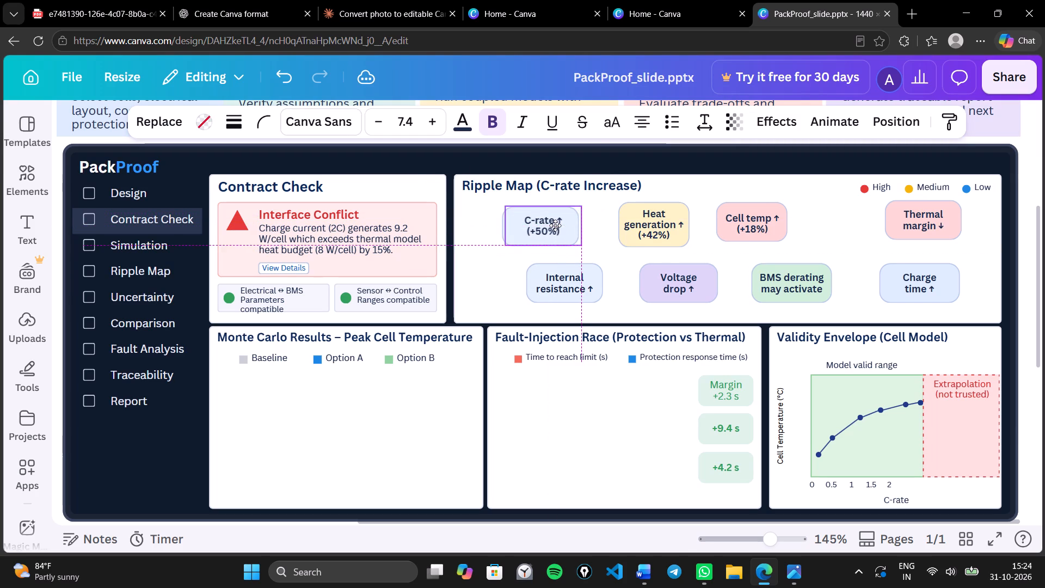
left_click_drag(555, 225, 555, 224)
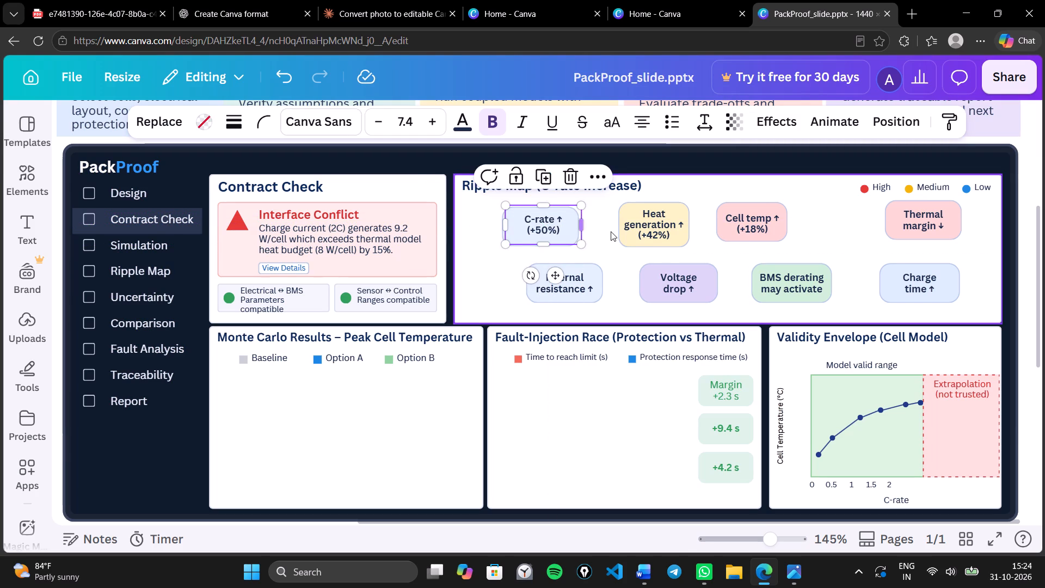
left_click(614, 234)
left_click(558, 224)
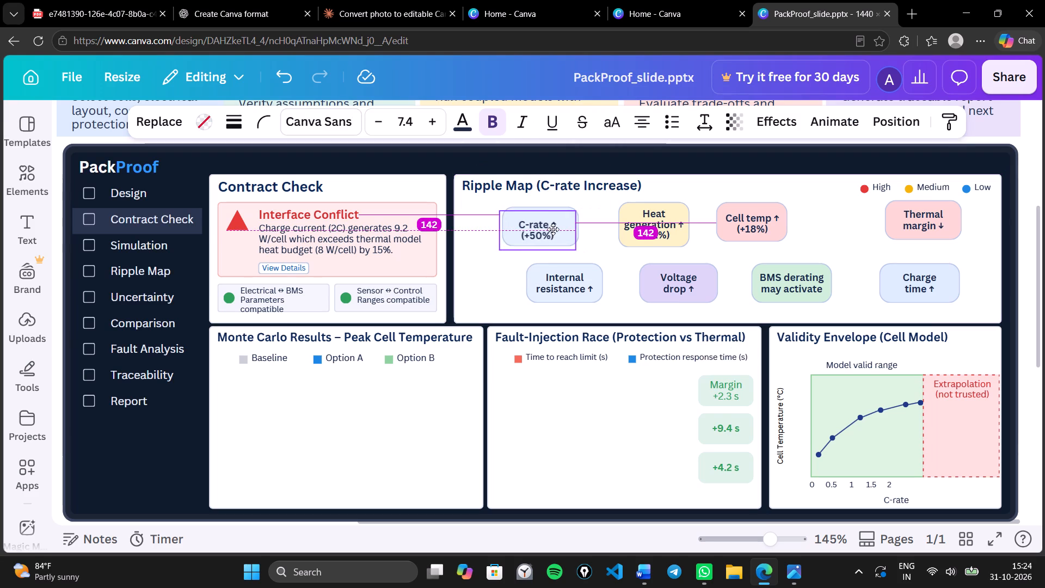
left_click(592, 230)
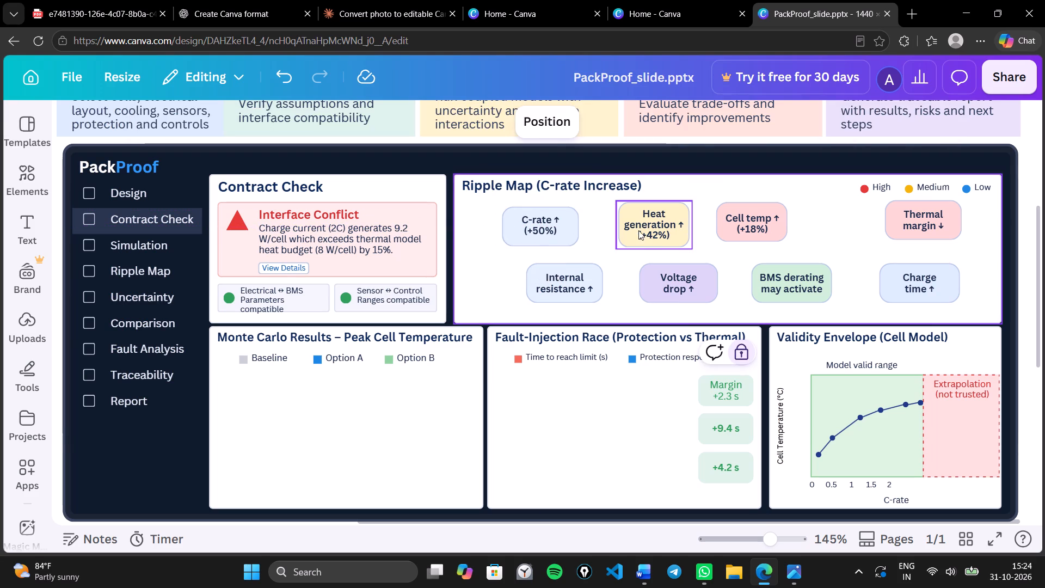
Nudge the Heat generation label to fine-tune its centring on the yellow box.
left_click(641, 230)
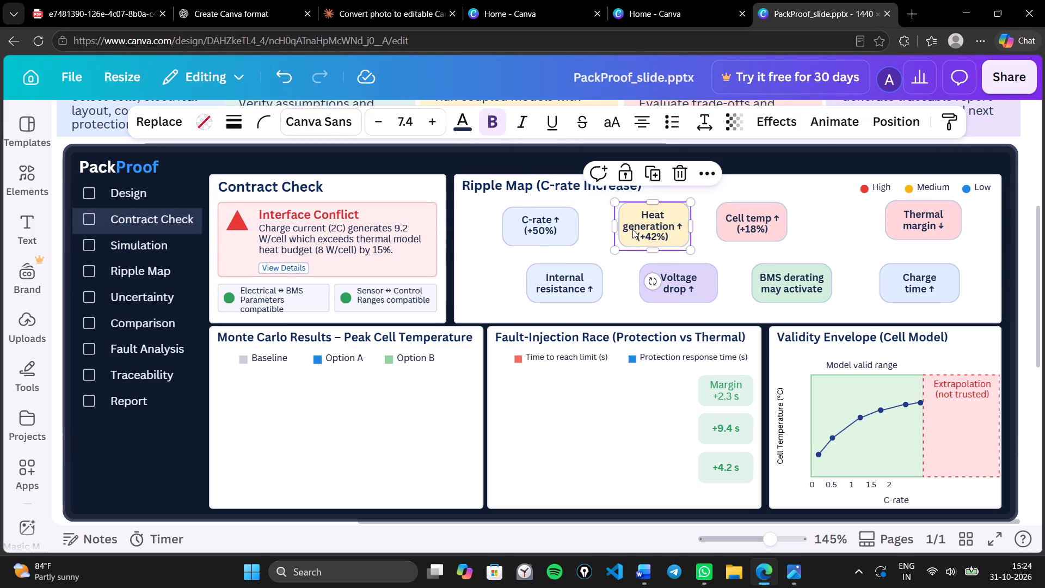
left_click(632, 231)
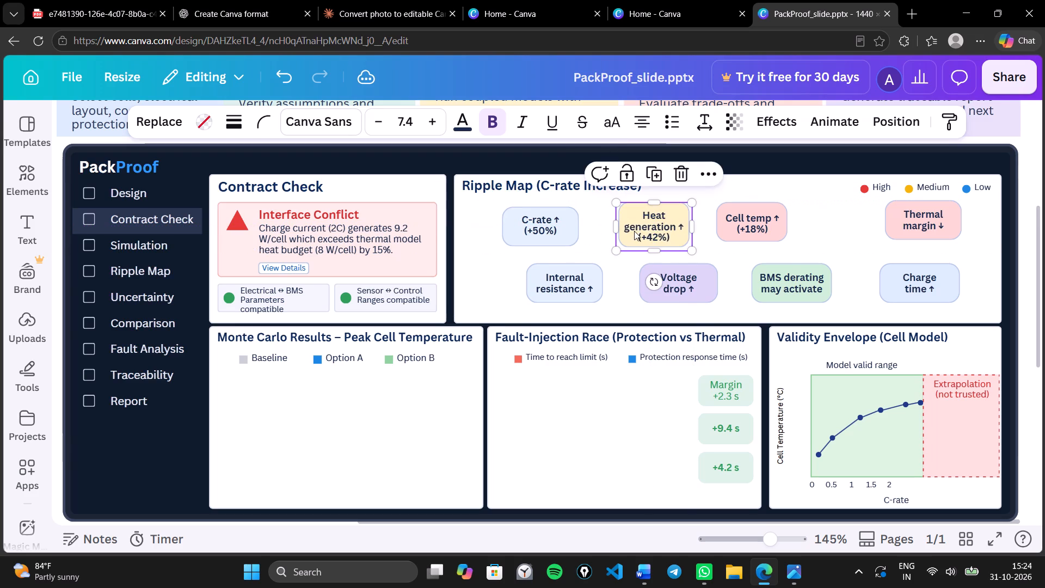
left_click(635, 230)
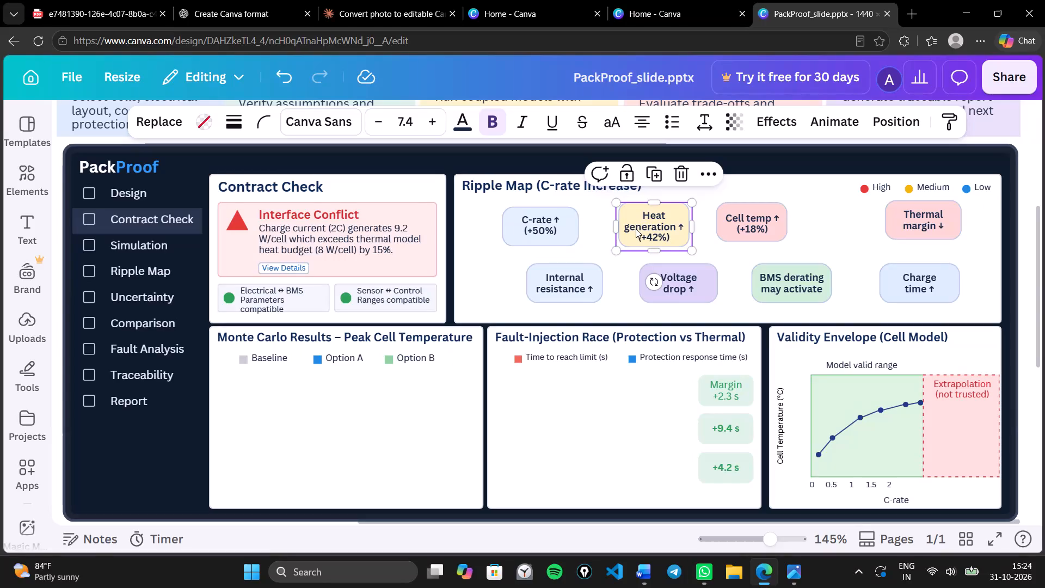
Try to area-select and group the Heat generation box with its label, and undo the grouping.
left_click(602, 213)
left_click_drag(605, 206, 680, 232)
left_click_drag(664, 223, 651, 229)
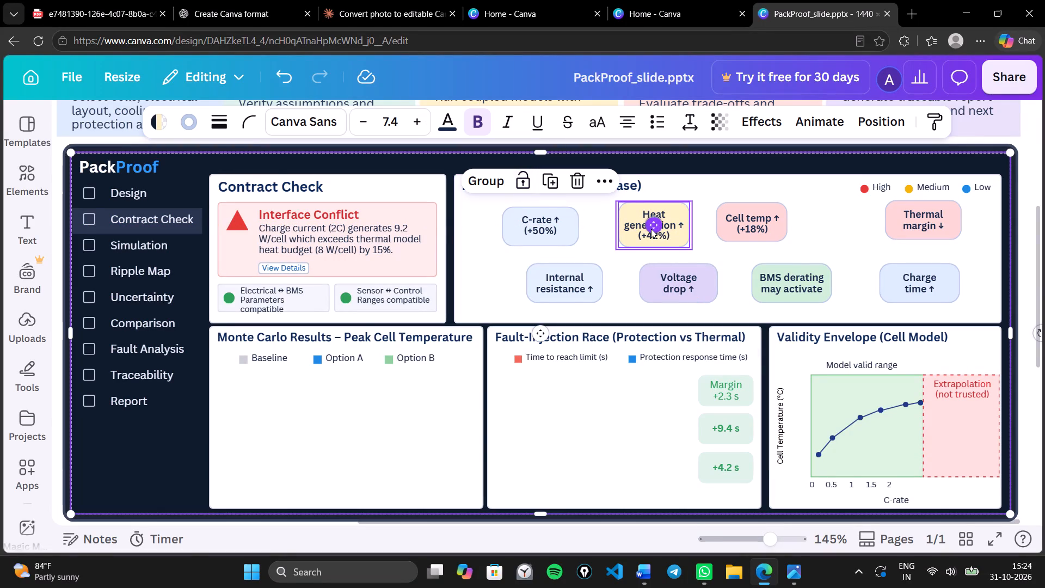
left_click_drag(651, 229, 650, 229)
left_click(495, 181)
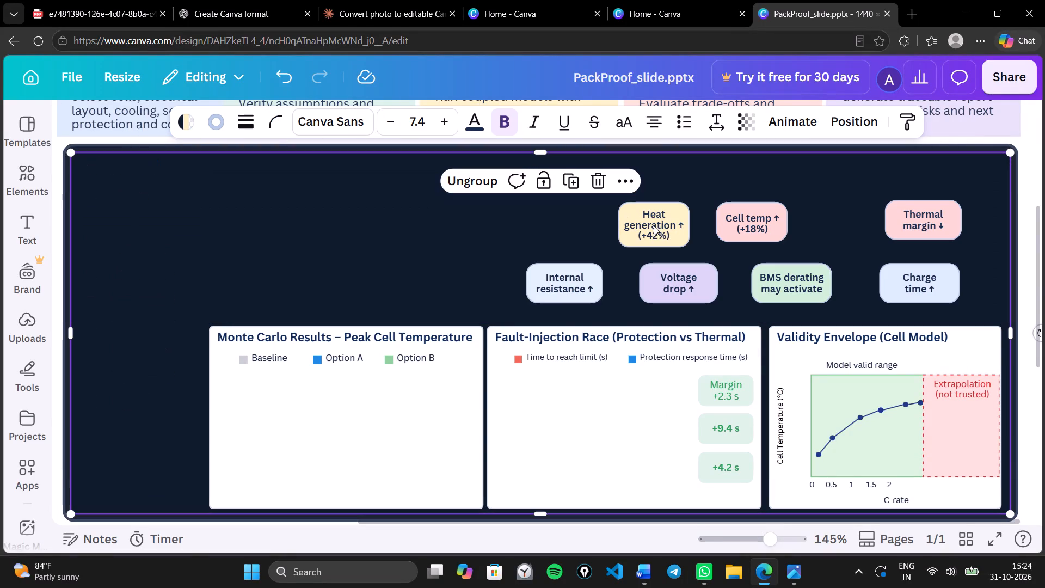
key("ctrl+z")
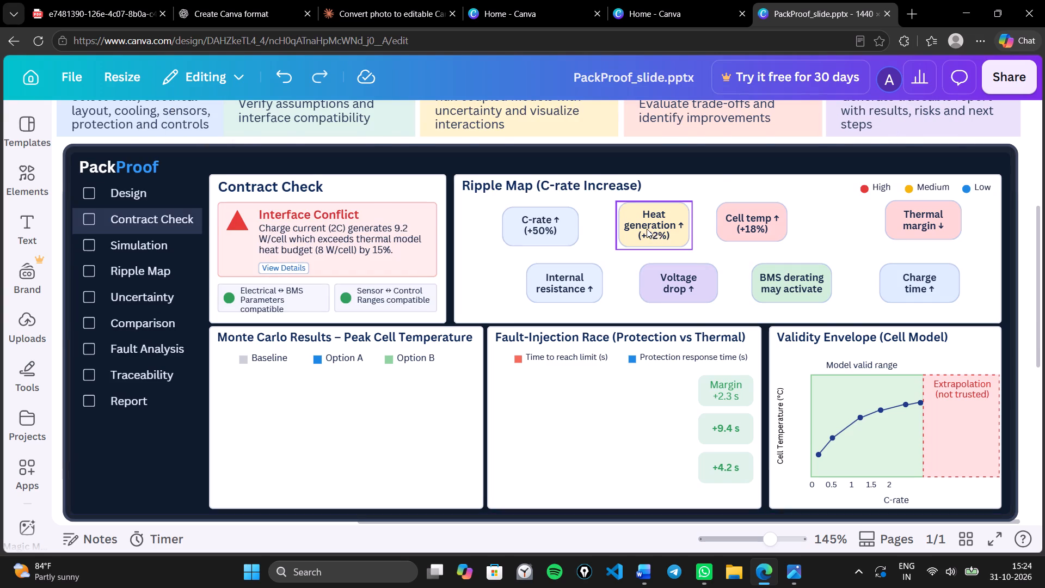
Move the yellow Heat generation box slightly toward C-rate and place its label centred on it.
left_click(647, 229)
left_click_drag(646, 224, 644, 224)
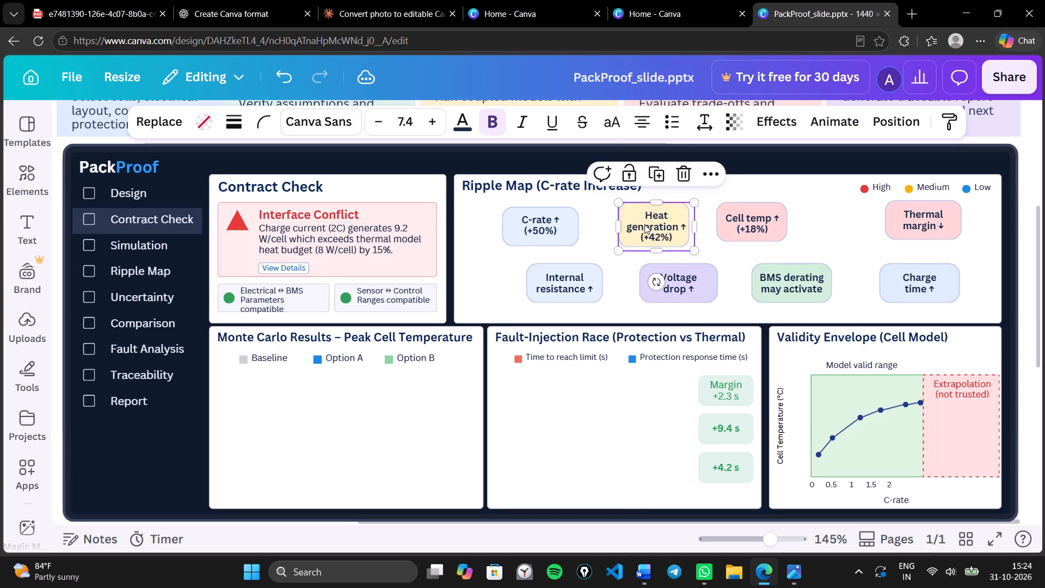
left_click_drag(644, 224, 623, 257)
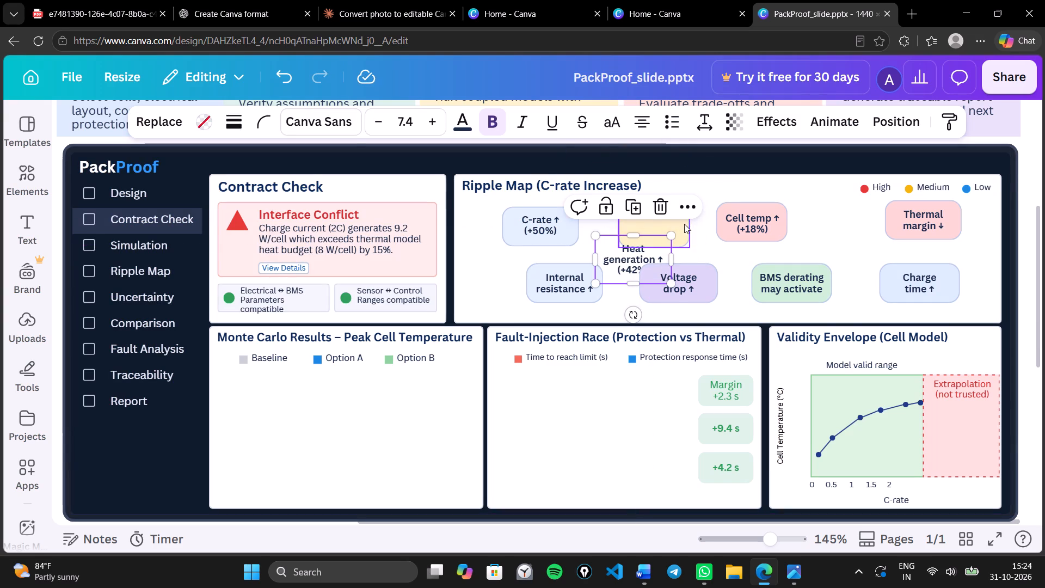
left_click_drag(684, 224, 674, 224)
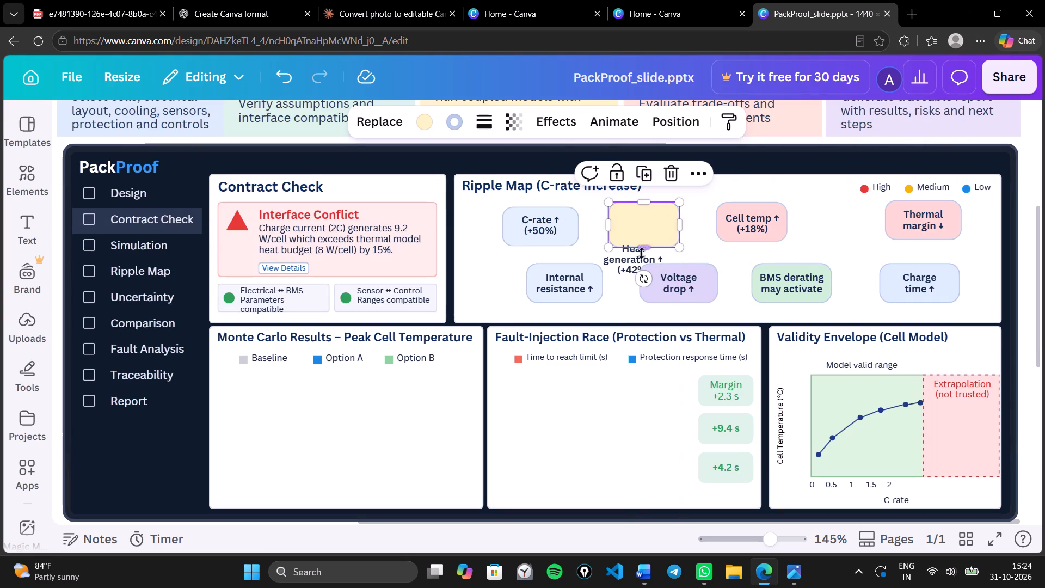
left_click_drag(634, 261, 646, 228)
left_click(646, 228)
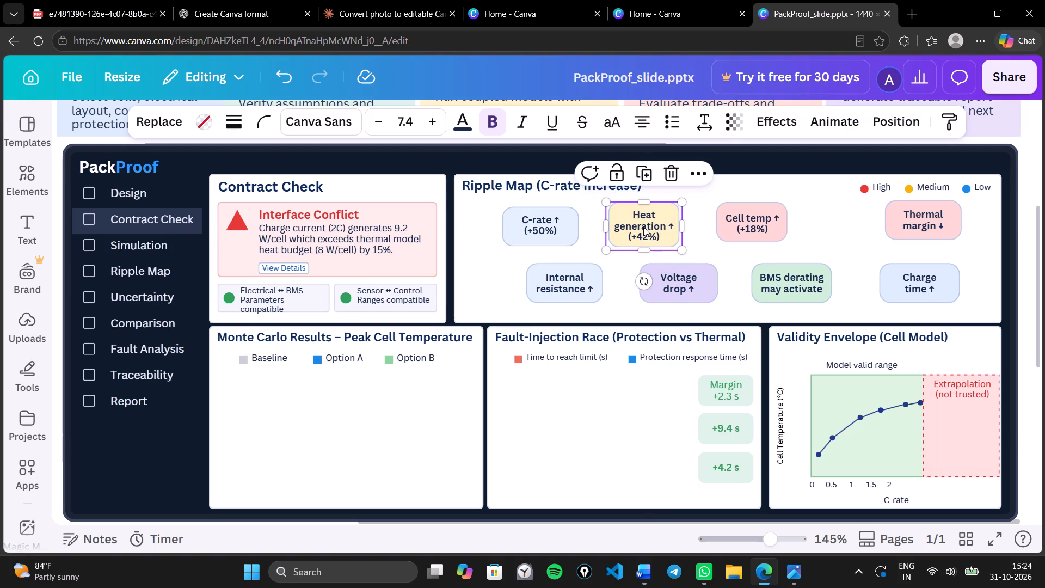
Review the poster's dashboard, Integrated Subsystem Modeling and Target Users and Impact sections, and compare them with the original PackProof image.
left_click(705, 250)
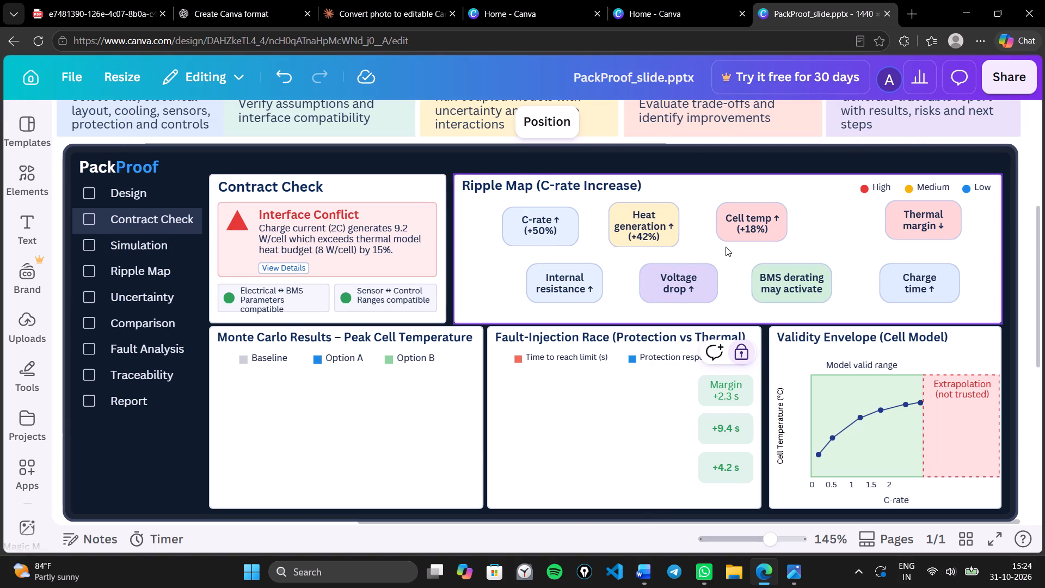
scroll(738, 247, "down", 1)
scroll(736, 254, "down", 2, "ctrl")
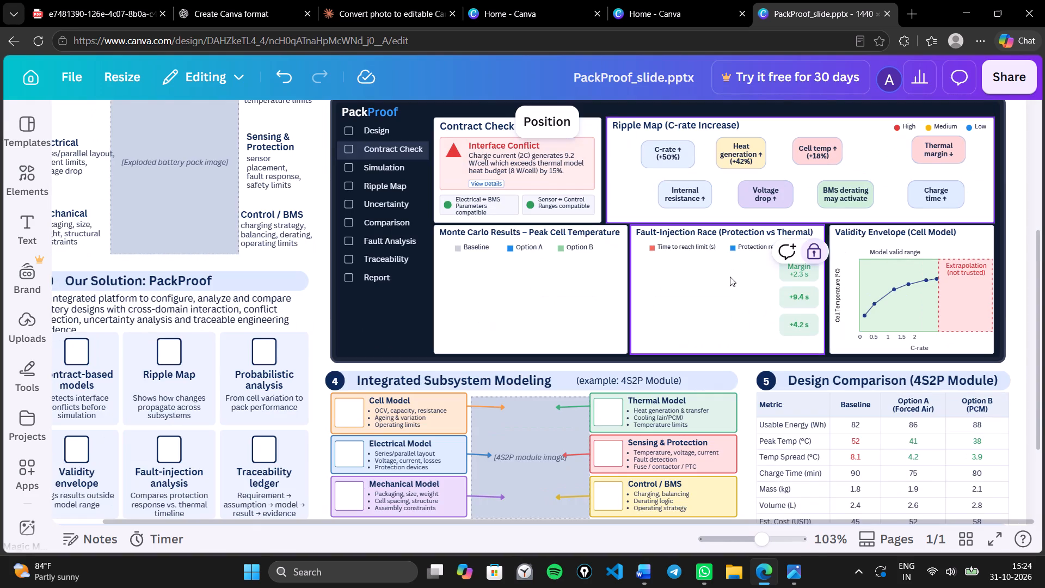
scroll(724, 305, "up", 1)
left_click(714, 378)
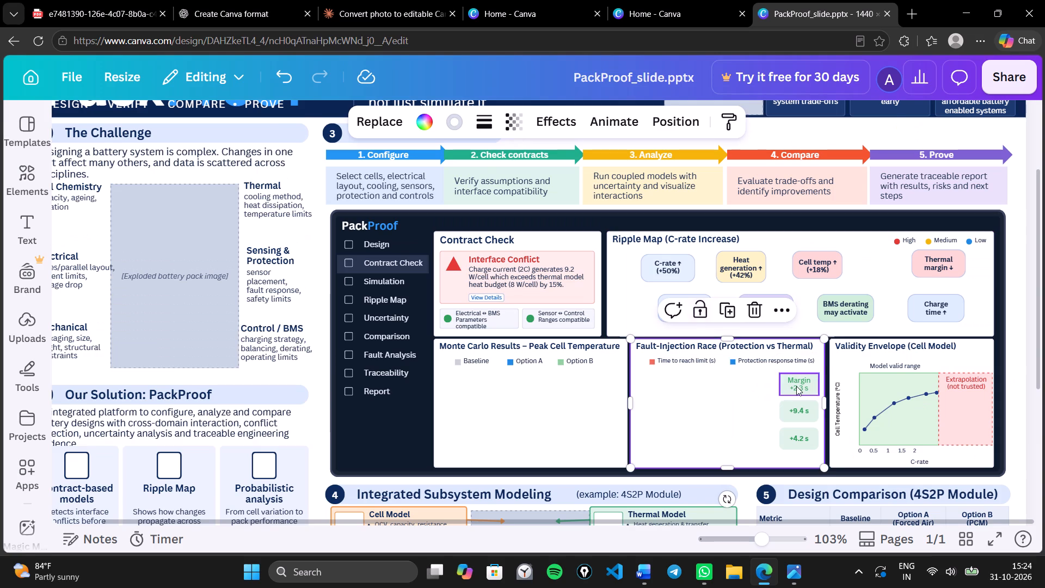
left_click(796, 386)
left_click(742, 398)
scroll(541, 331, "down", 1, "ctrl")
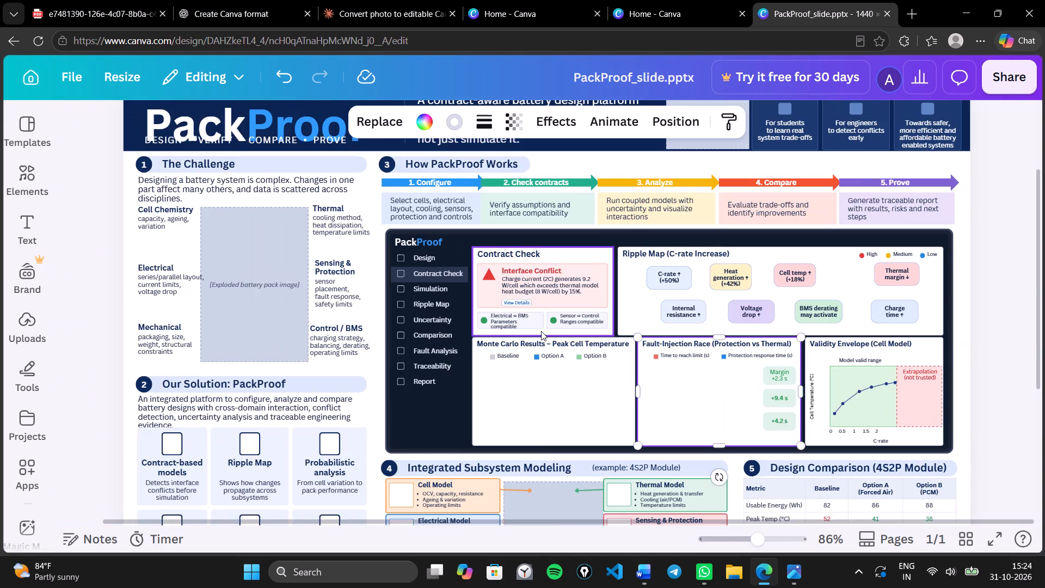
scroll(539, 333, "down", 1)
scroll(294, 341, "down", 2)
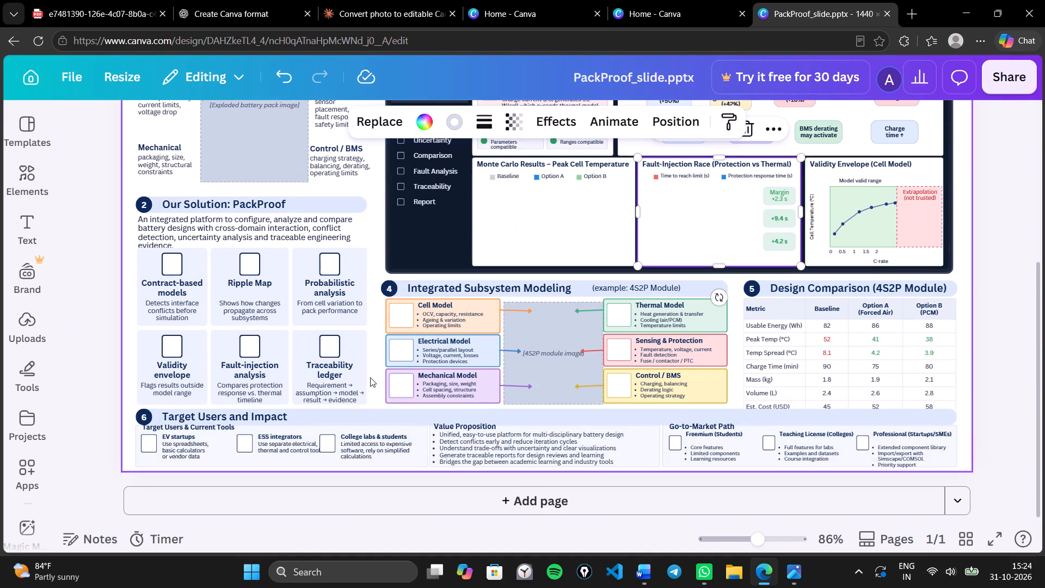
scroll(537, 360, "up", 5, "ctrl")
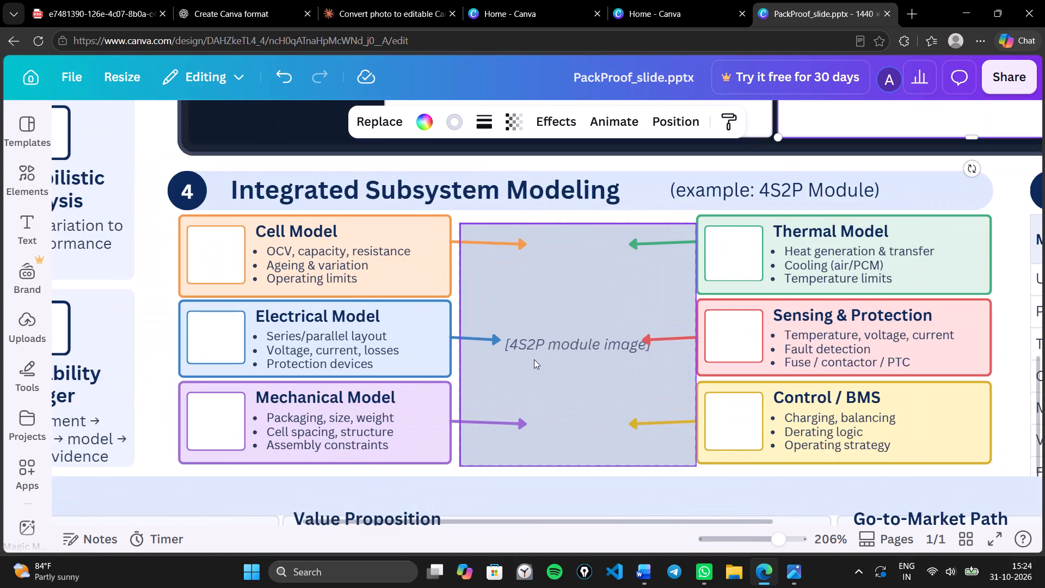
scroll(533, 360, "down", 4)
scroll(533, 360, "down", 2, "ctrl")
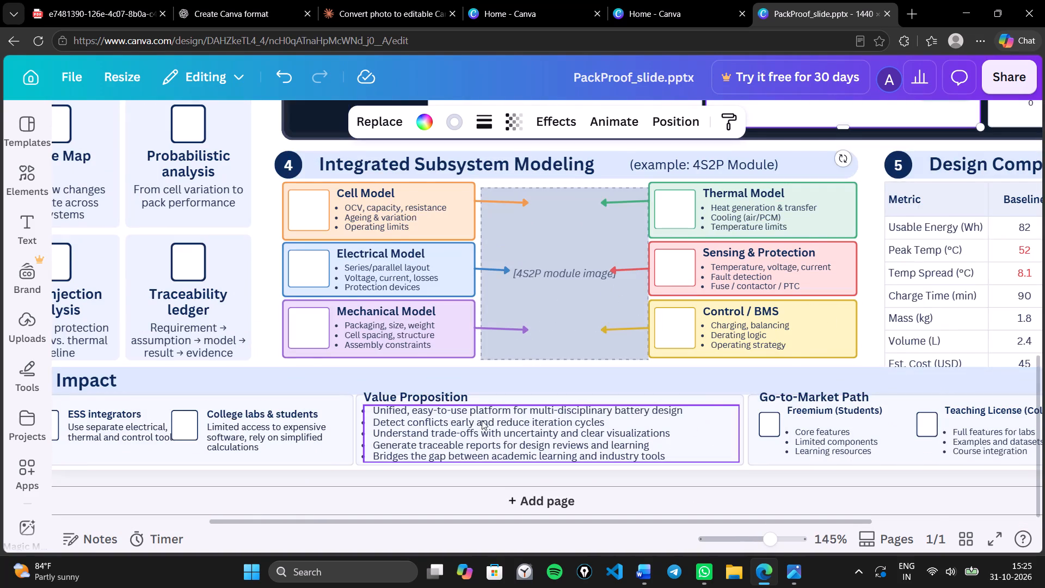
scroll(485, 411, "down", 3)
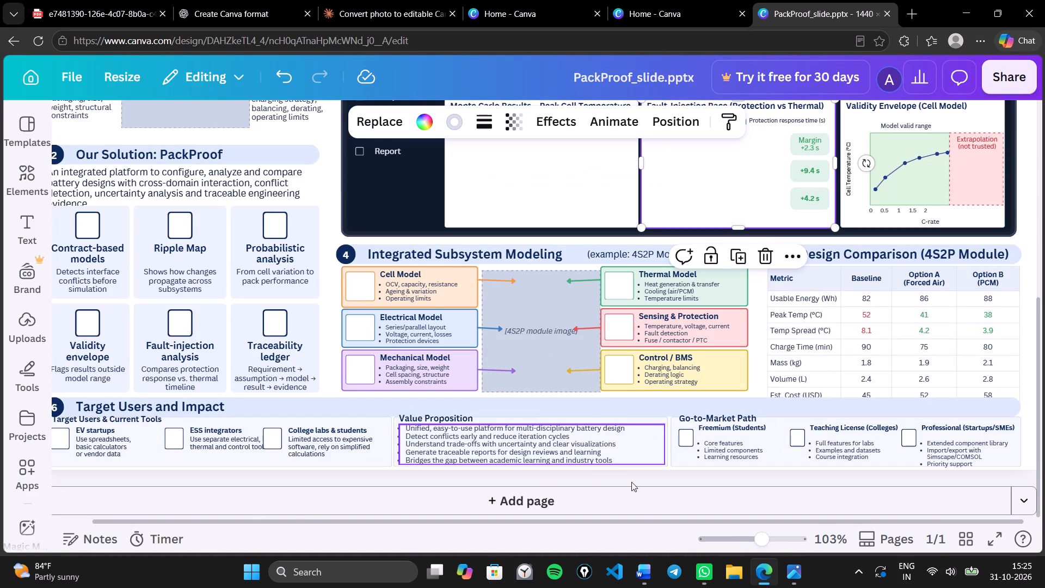
left_click(794, 573)
scroll(700, 379, "down", 2)
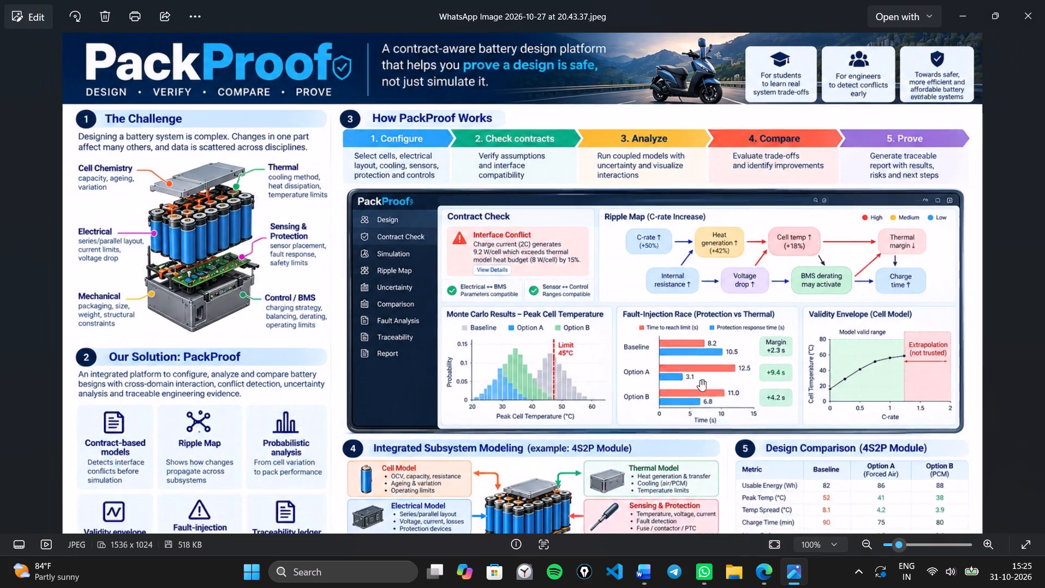
left_click_drag(636, 435, 641, 323)
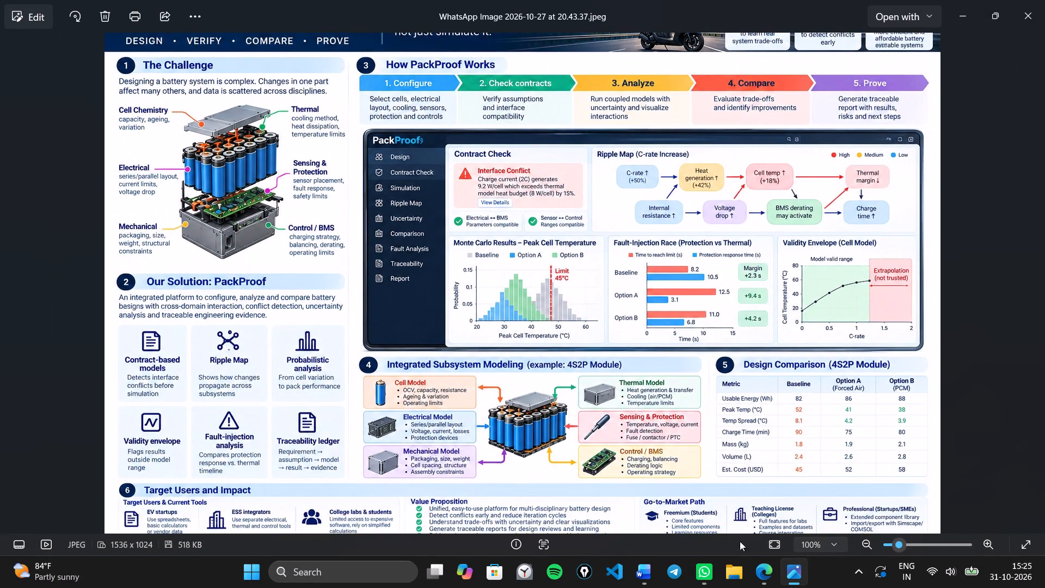
Back in the Canva design, scale the Value Proposition bullet list down to font size 7.3 and shift it slightly toward its box's left edge.
left_click(771, 568)
left_click(491, 419)
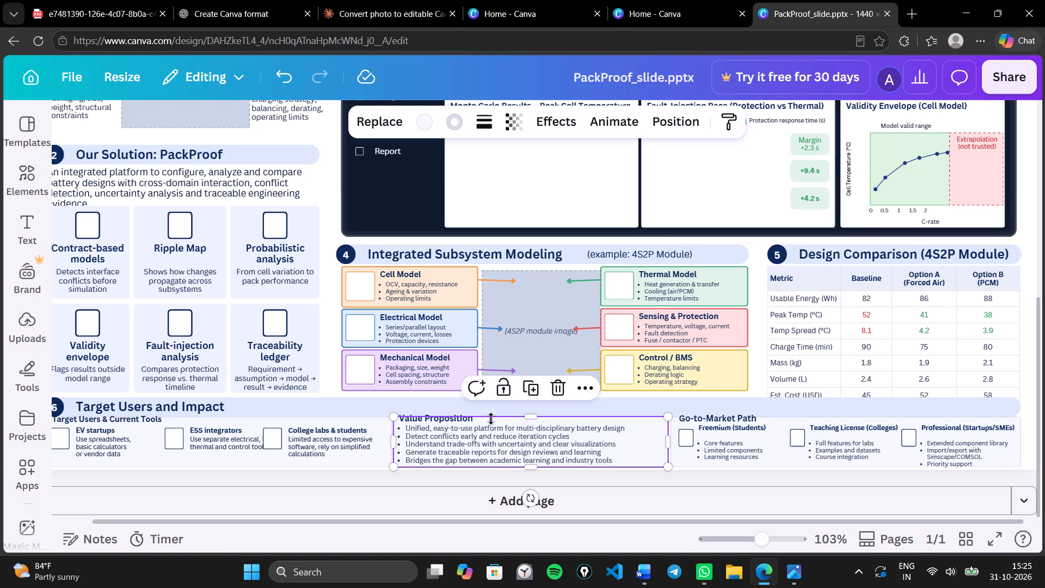
left_click_drag(393, 412, 401, 414)
left_click(443, 436)
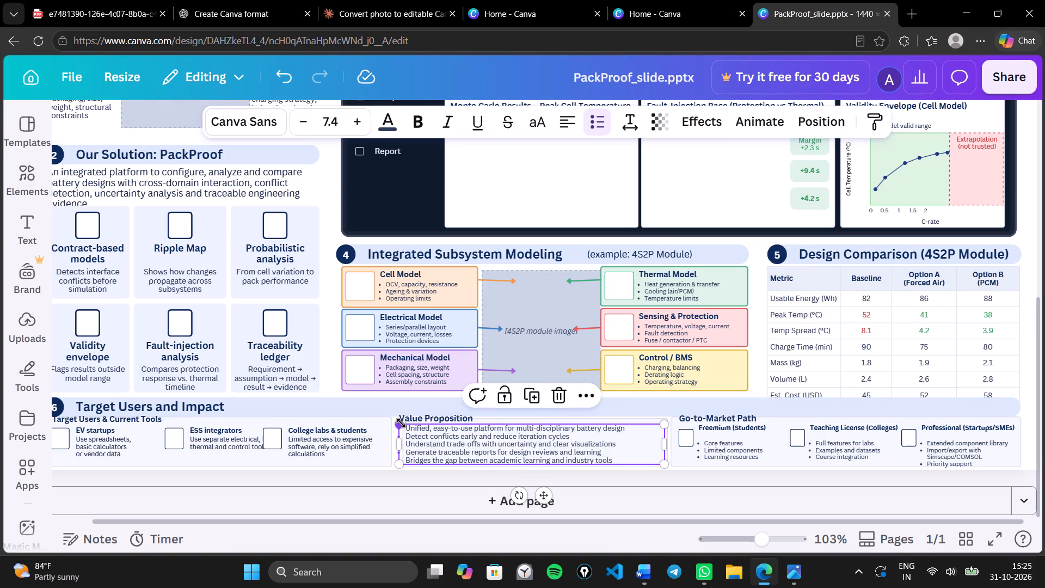
left_click_drag(401, 423, 405, 408)
left_click_drag(472, 445, 465, 445)
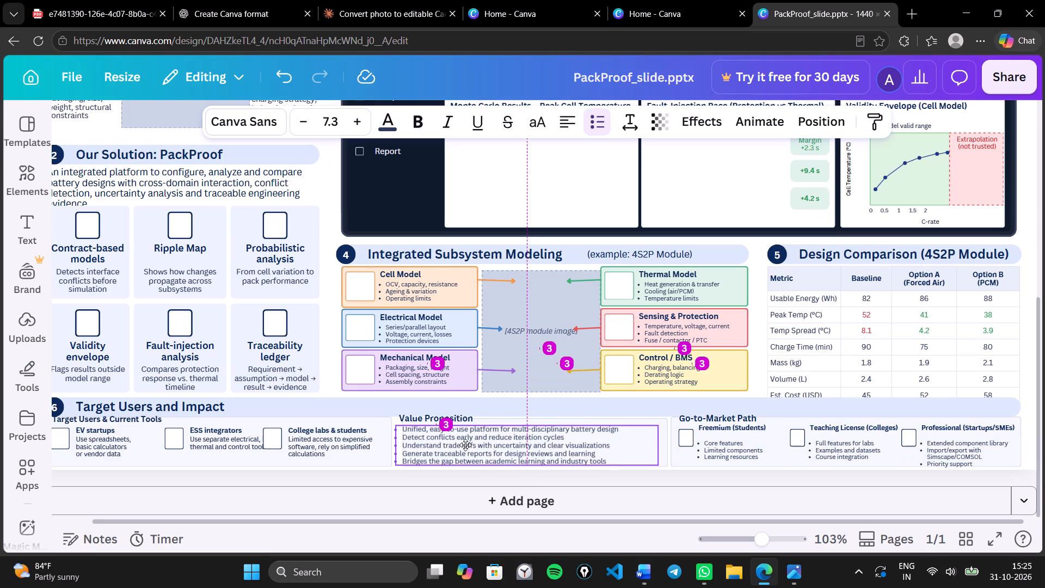
left_click_drag(465, 445, 466, 445)
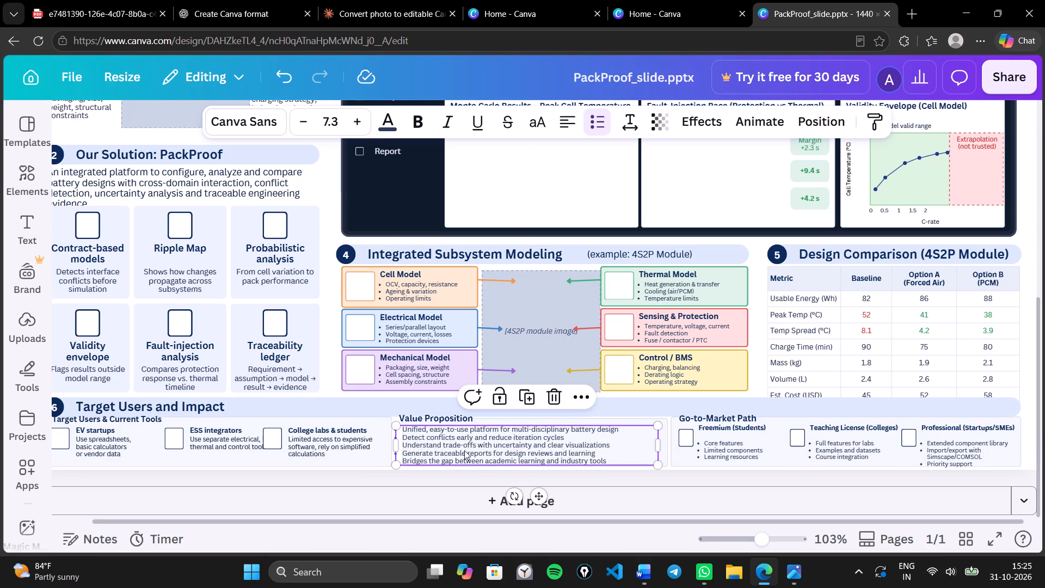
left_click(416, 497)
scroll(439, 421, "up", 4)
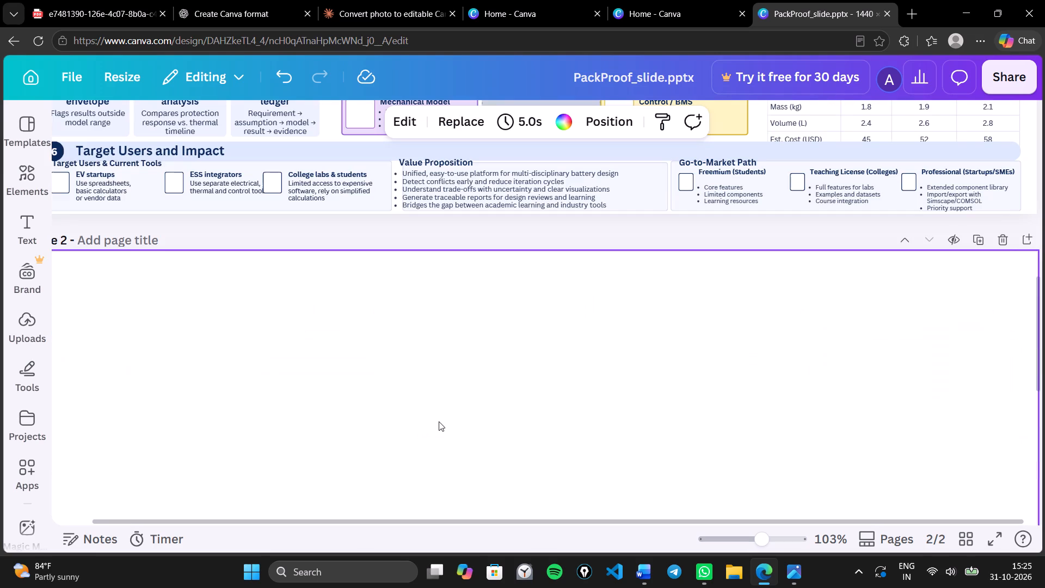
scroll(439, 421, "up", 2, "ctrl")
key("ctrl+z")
Reduce the Value Proposition heading in the Target Users and Impact section to font size 7.1.
scroll(515, 393, "up", 1)
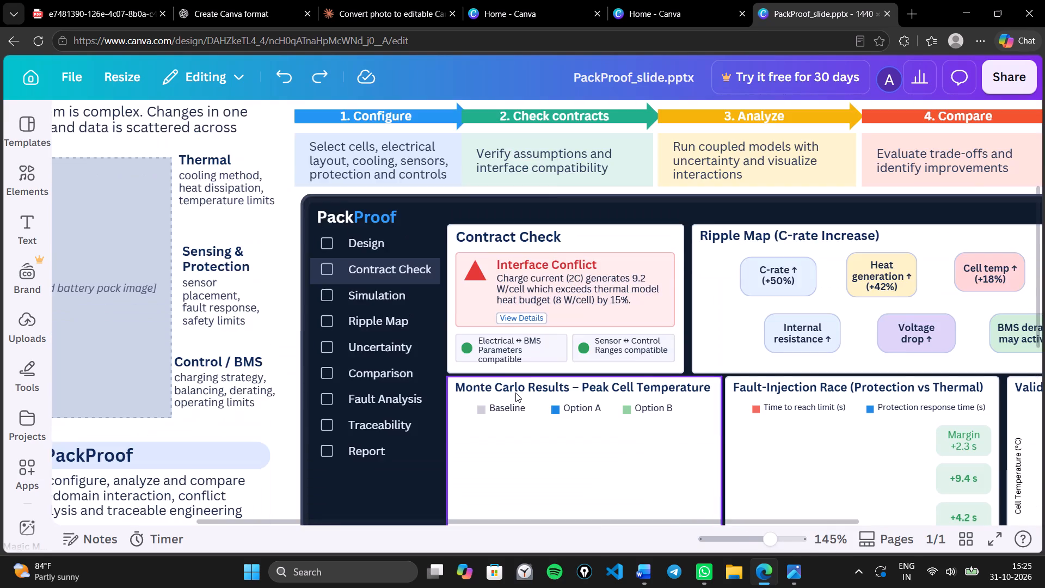
scroll(515, 393, "down", 4, "ctrl")
scroll(513, 397, "down", 4)
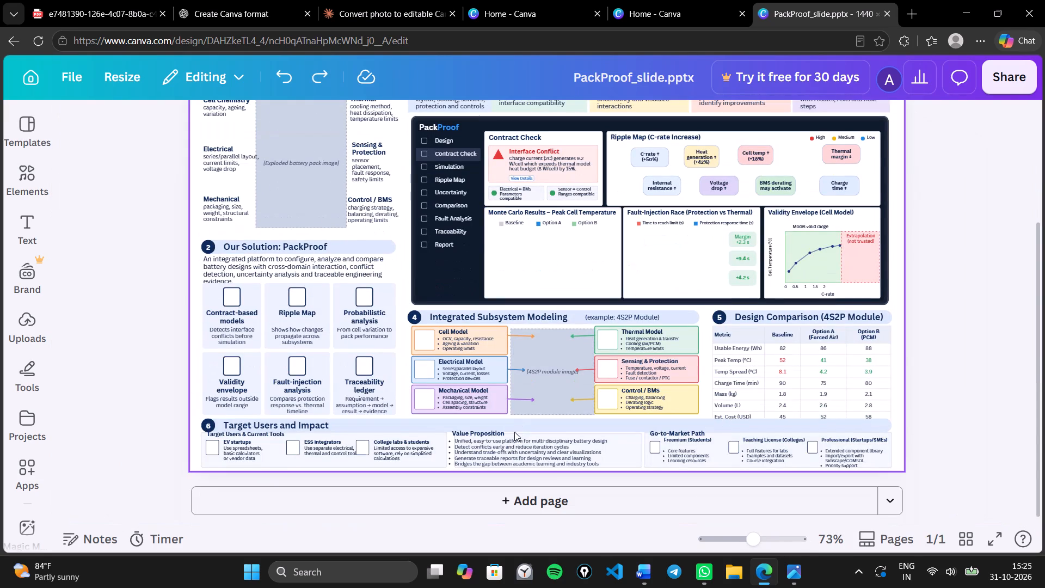
left_click(496, 434)
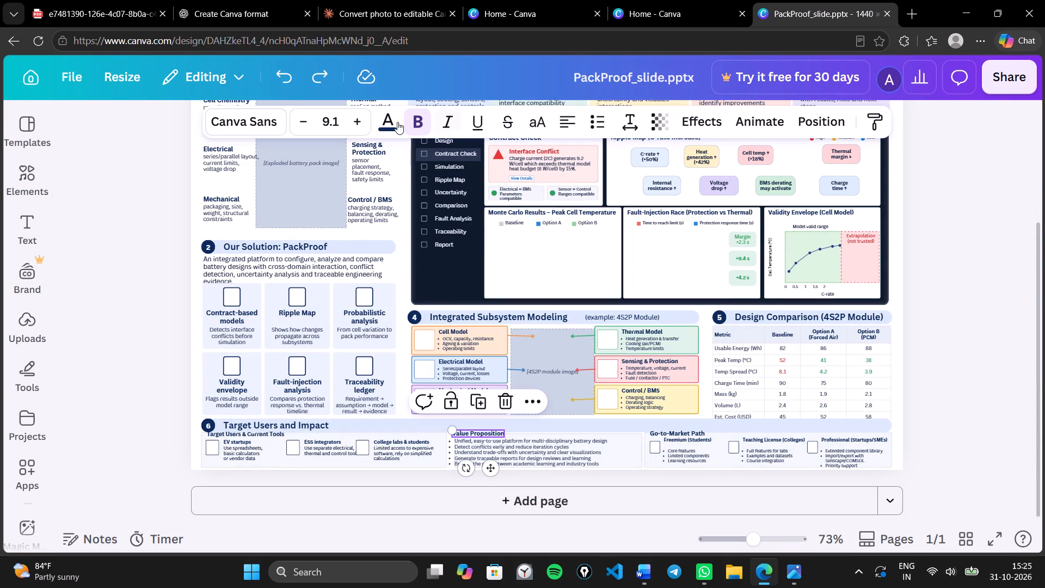
double_click(306, 122)
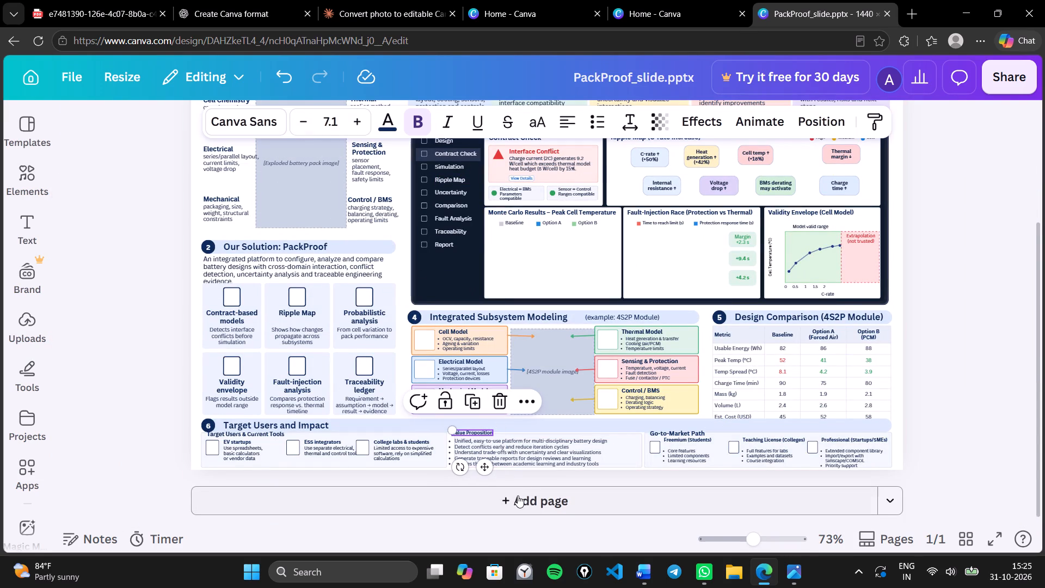
Move the Value Proposition heading slightly down and right, off the Target Users and Impact banner and just above its bullet list.
scroll(600, 482, "down", 2)
scroll(600, 482, "up", 3)
scroll(601, 481, "down", 4)
scroll(1031, 344, "down", 2, "ctrl")
scroll(1009, 346, "up", 5, "ctrl")
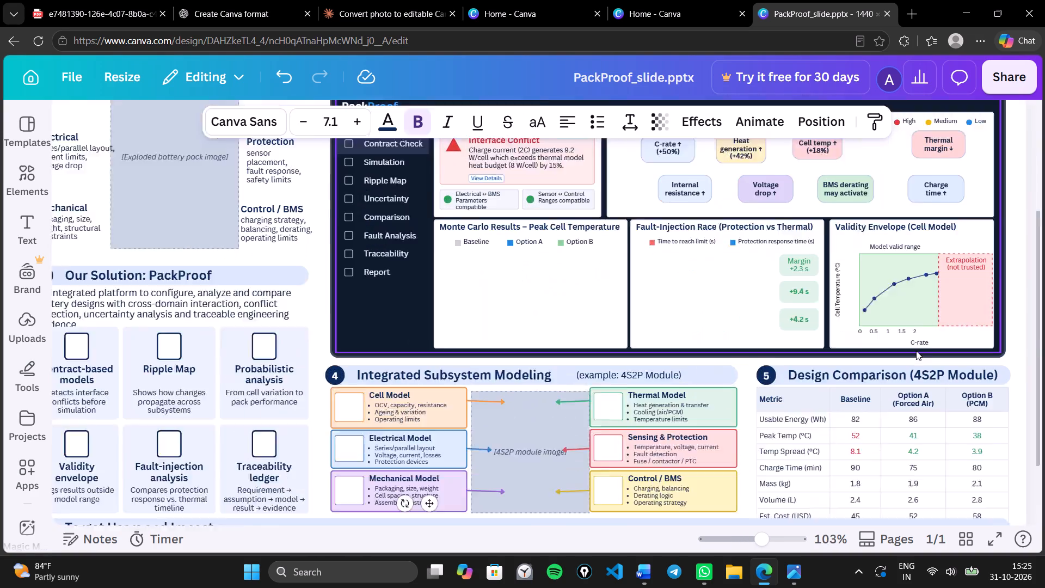
scroll(653, 371, "down", 4)
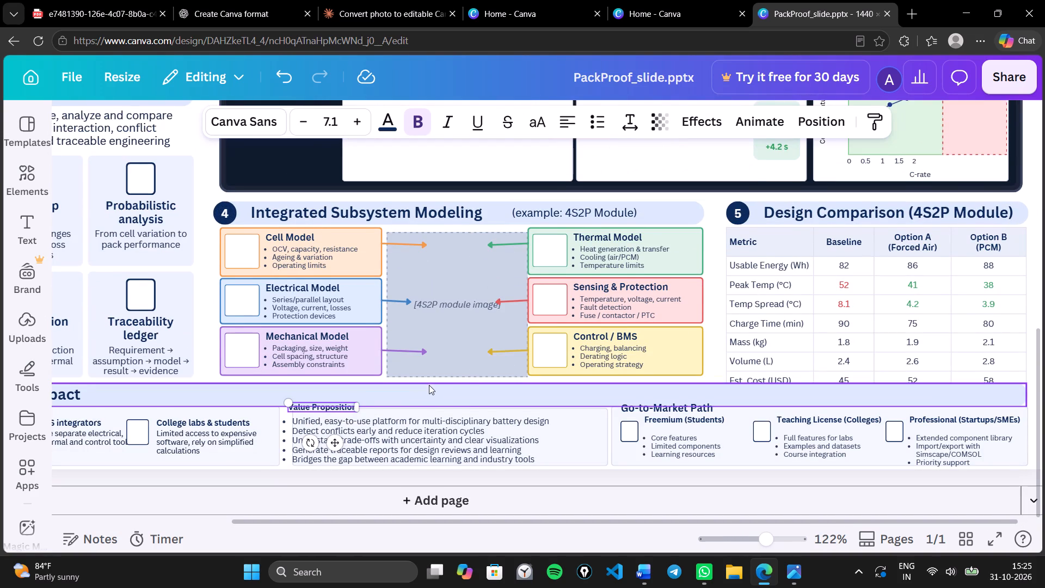
left_click(429, 385)
left_click(339, 412)
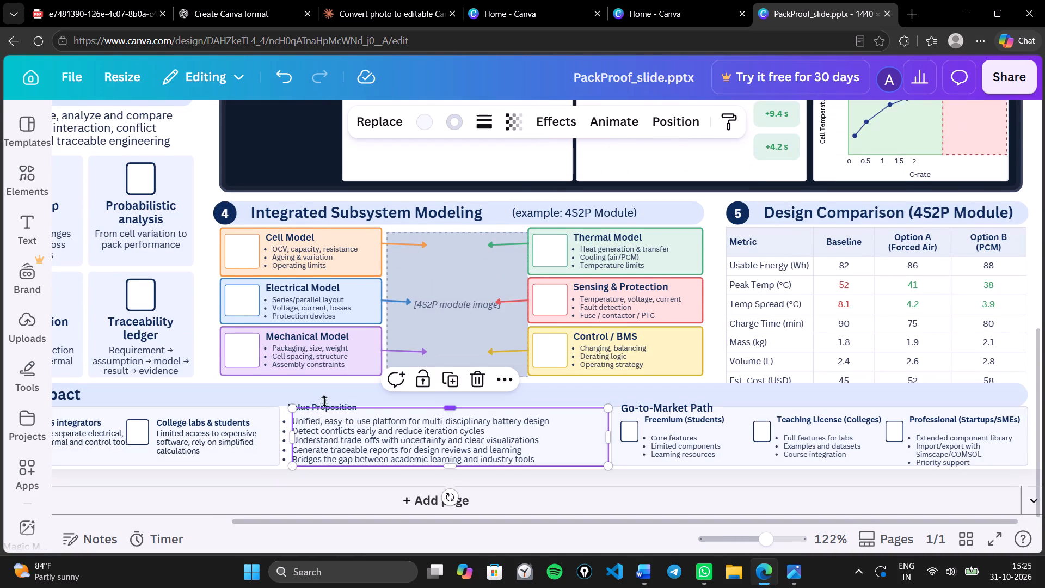
left_click(327, 398)
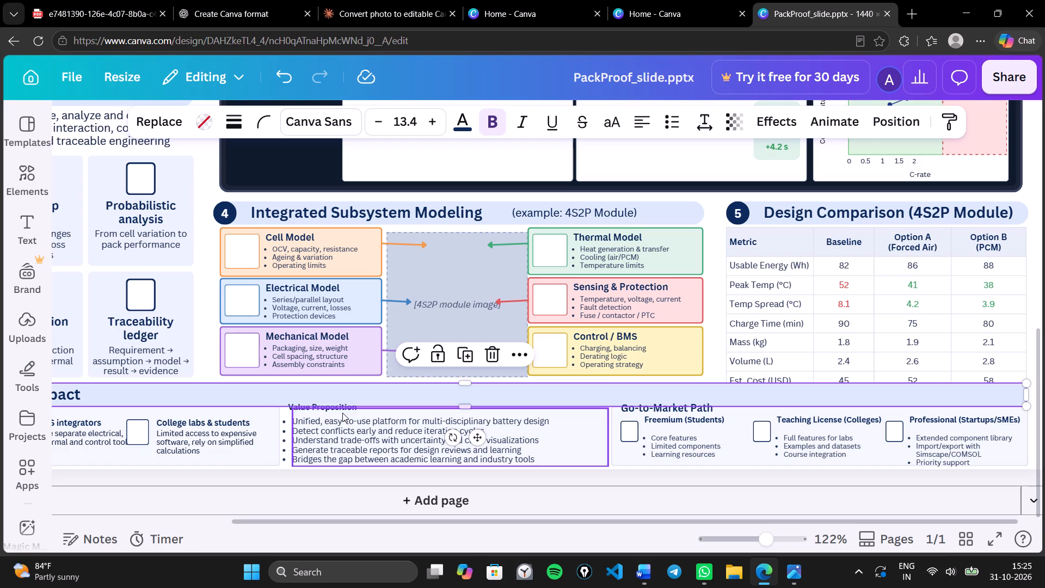
left_click(290, 409)
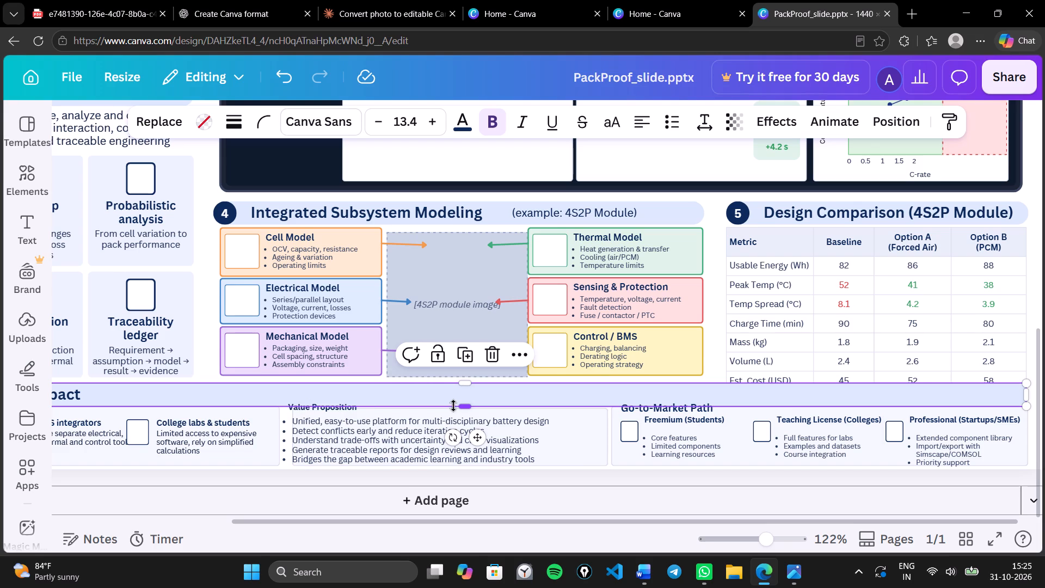
right_click(470, 396)
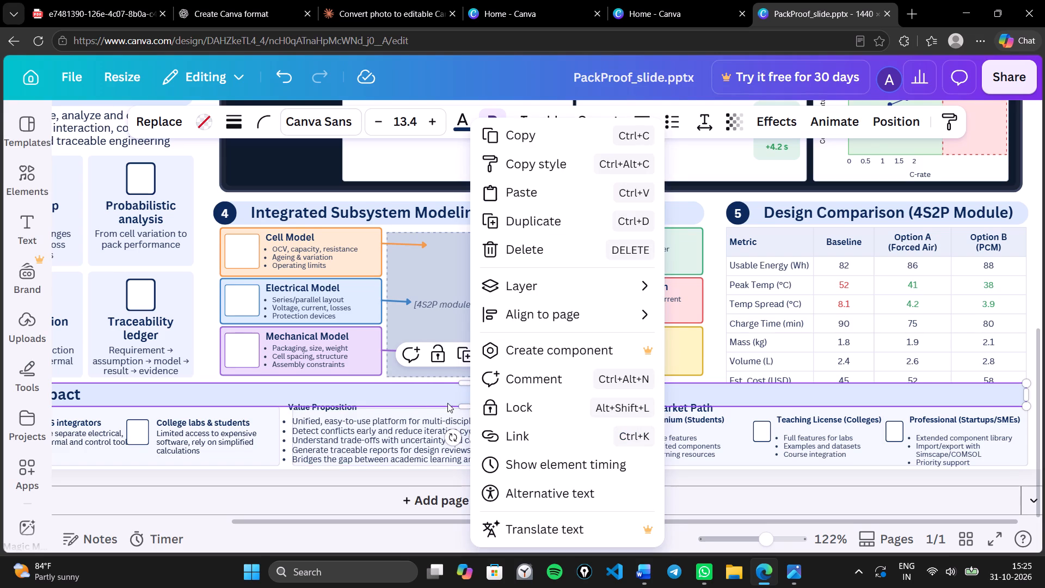
left_click(315, 410)
left_click(336, 416)
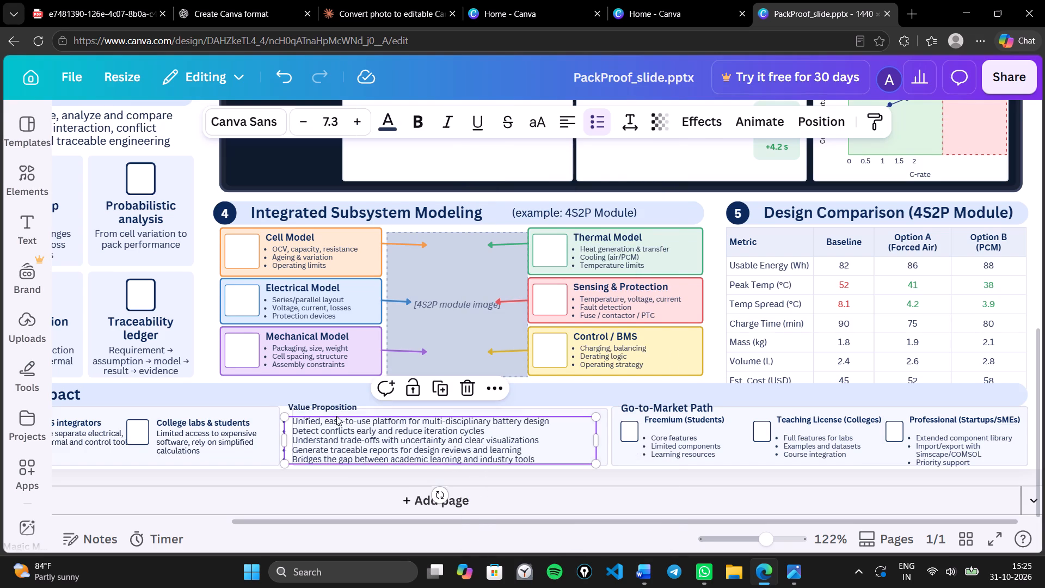
left_click(333, 409)
left_click(333, 409)
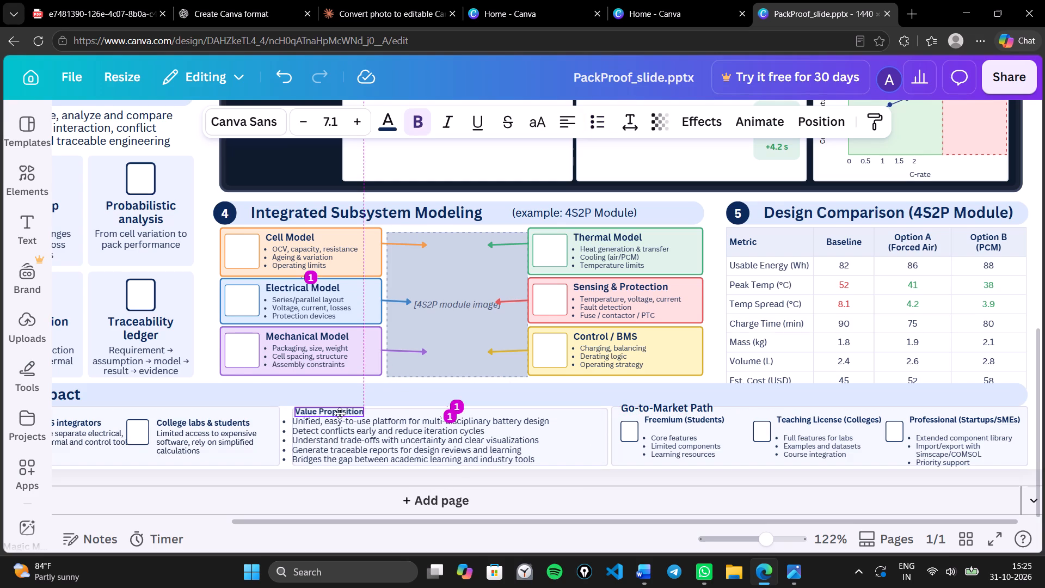
left_click(418, 442)
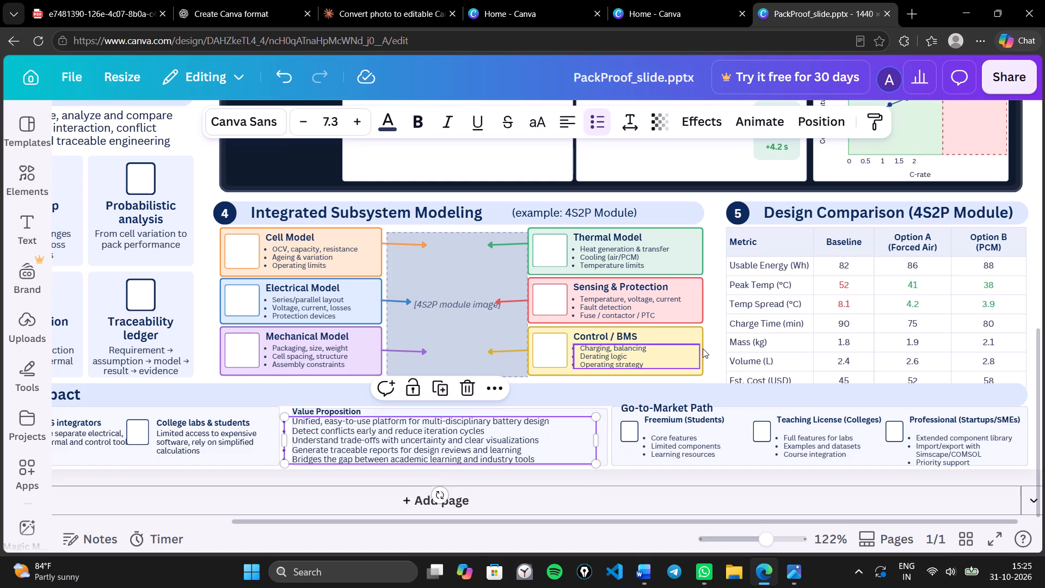
Widen the Value Proposition background box by extending its left edge past the bullet points.
scroll(703, 348, "down", 1)
left_click(604, 430)
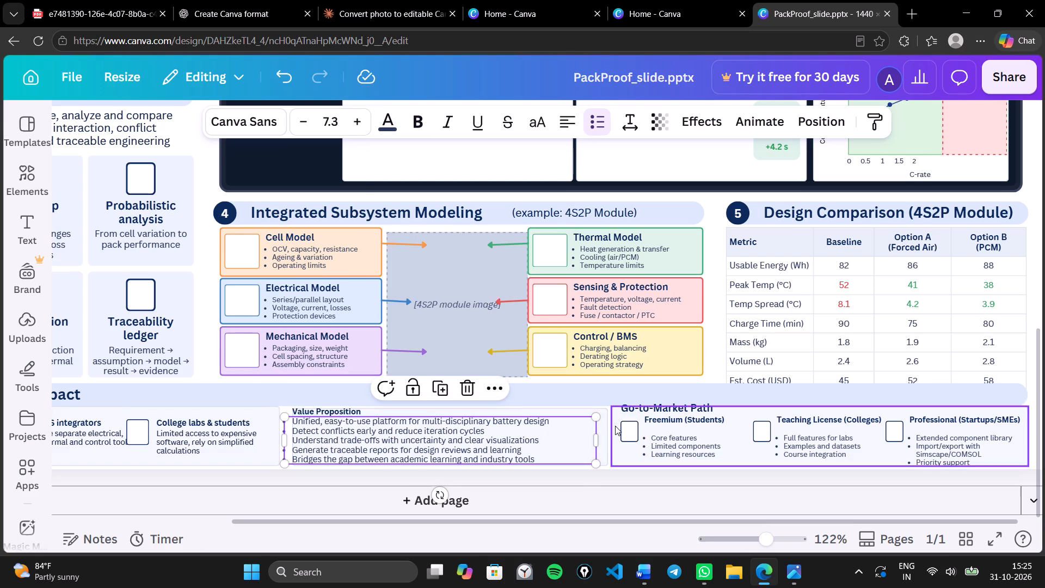
left_click(606, 426)
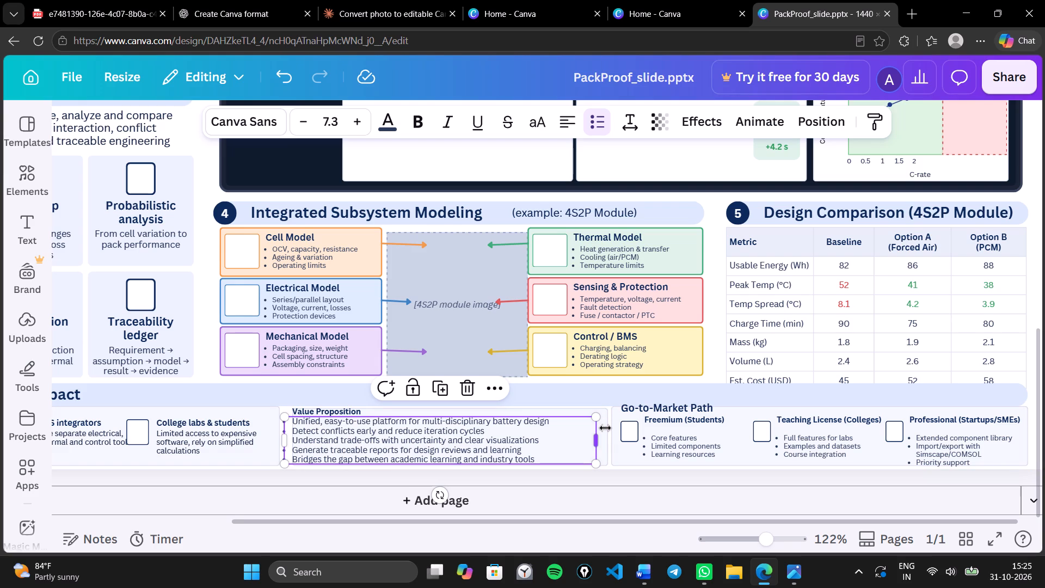
left_click(605, 428)
left_click(604, 472)
left_click(600, 460)
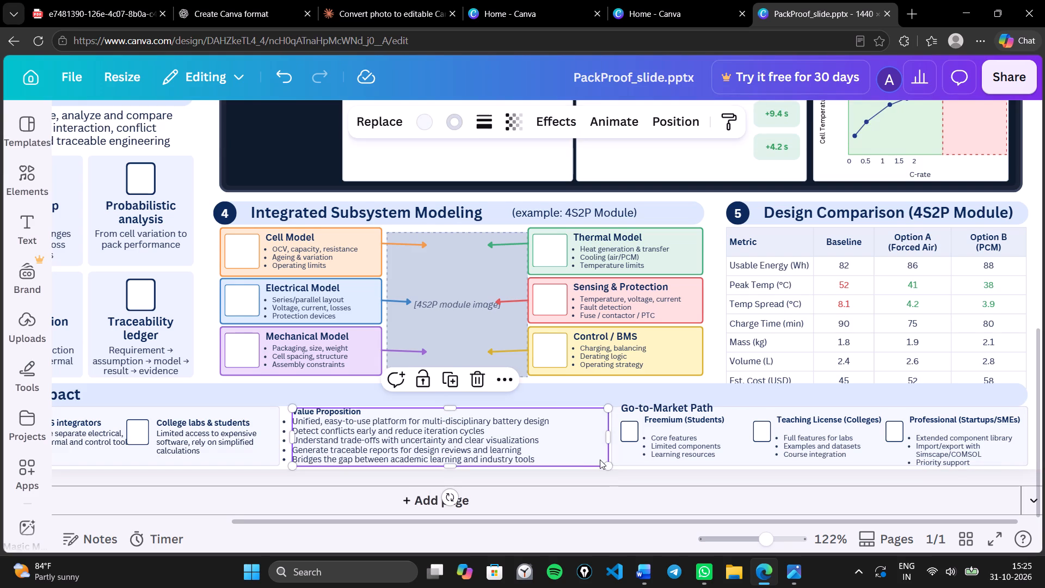
left_click(447, 405)
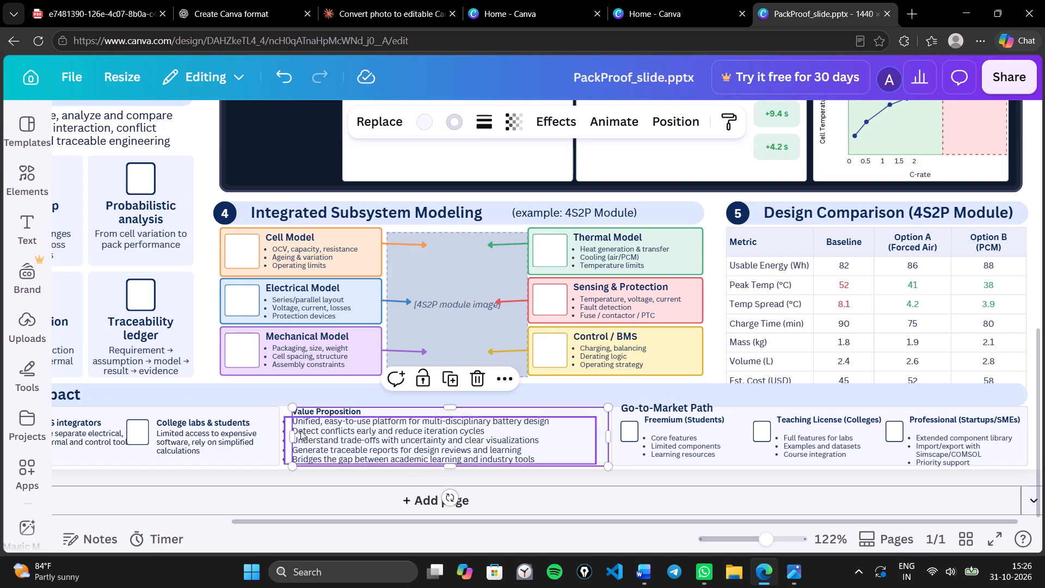
left_click_drag(294, 435, 283, 434)
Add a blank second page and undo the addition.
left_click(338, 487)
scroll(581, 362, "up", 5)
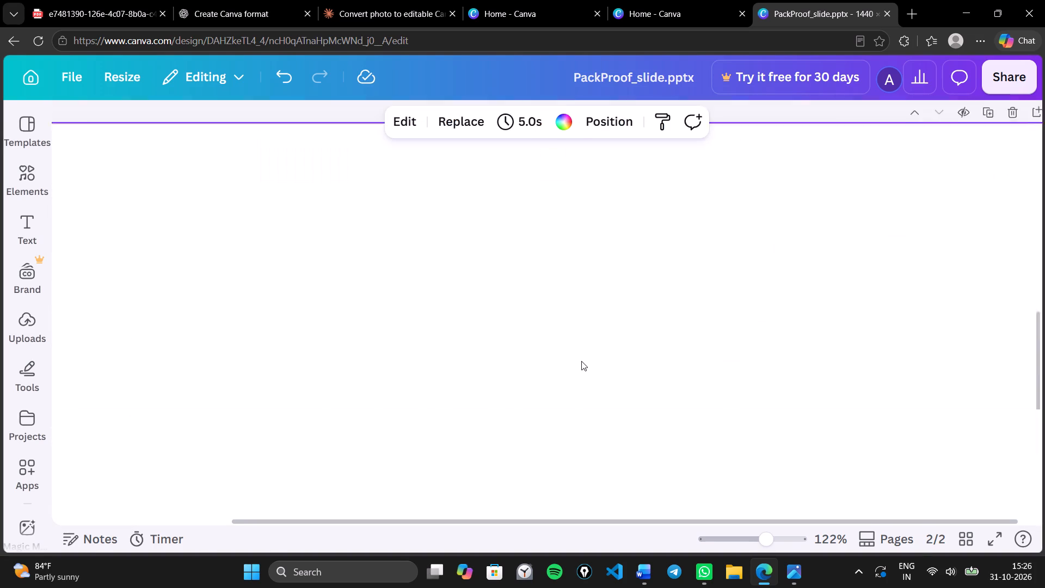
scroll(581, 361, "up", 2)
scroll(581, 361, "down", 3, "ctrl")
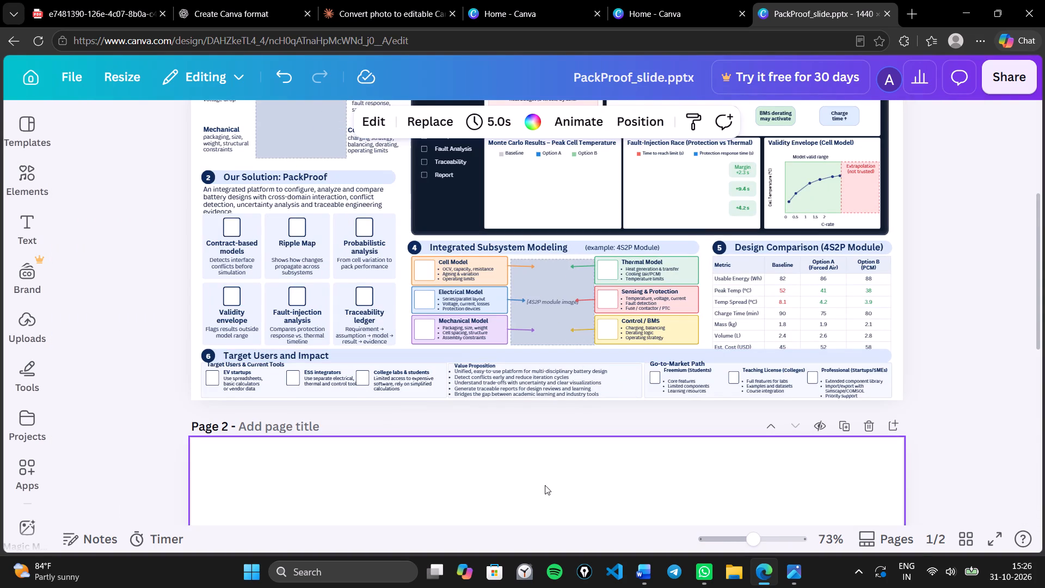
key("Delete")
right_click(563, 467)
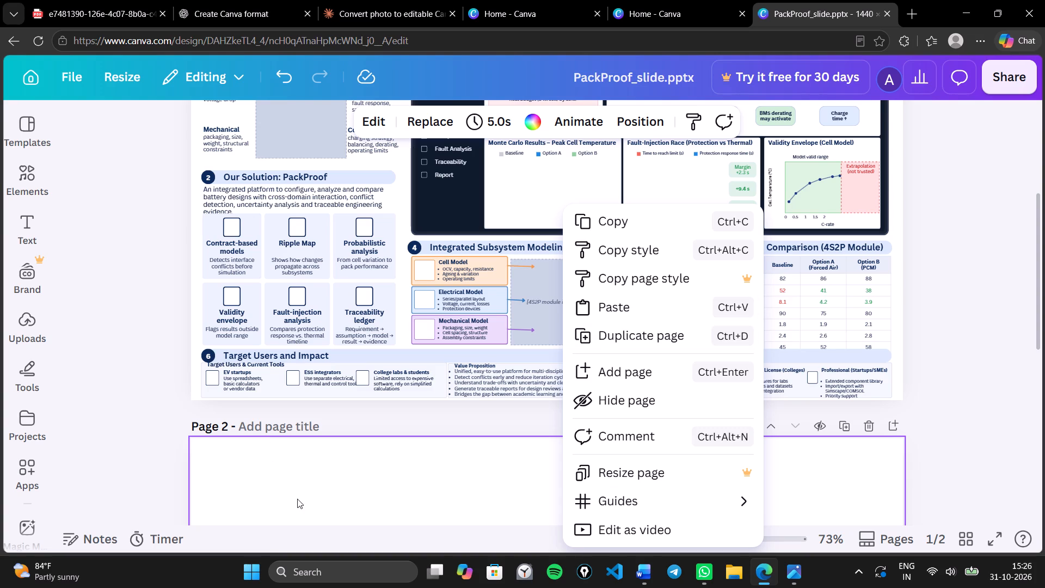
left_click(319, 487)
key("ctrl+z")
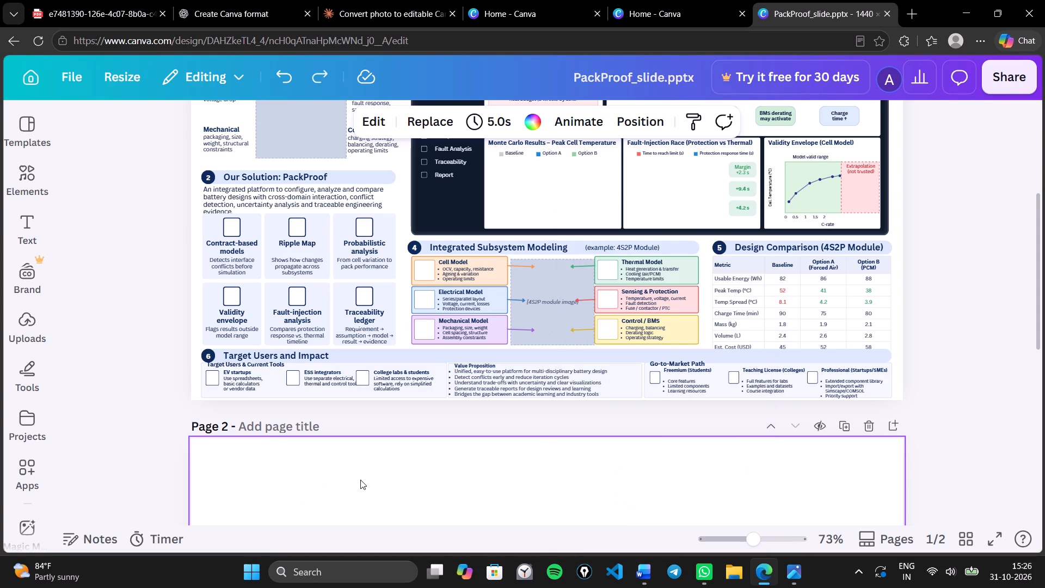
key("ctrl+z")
Move the large PackProof title in the header up so it clears the DESIGN • VERIFY • COMPARE • PROVE tagline.
scroll(508, 422, "down", 3)
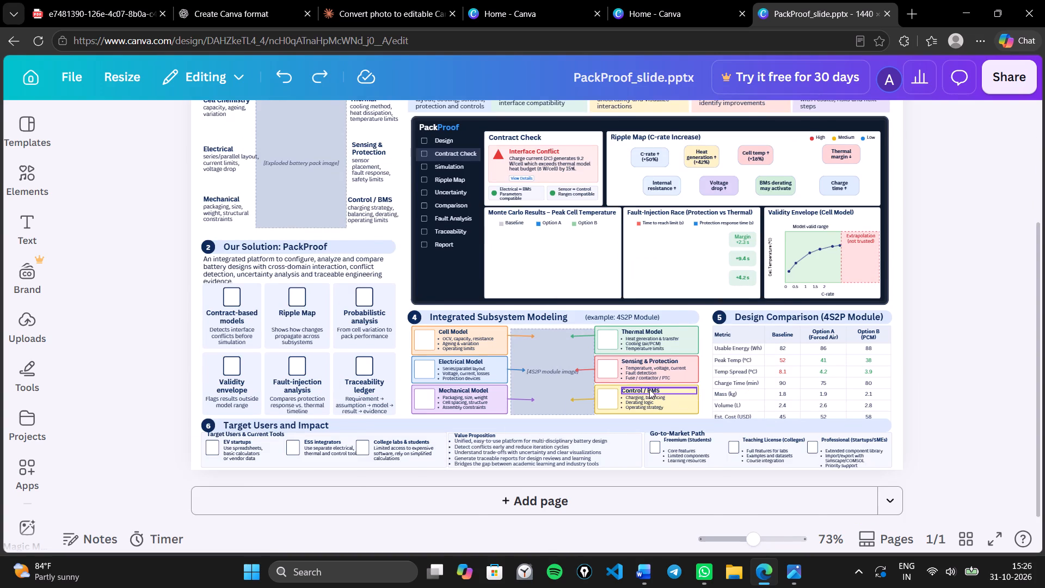
scroll(649, 389, "up", 5)
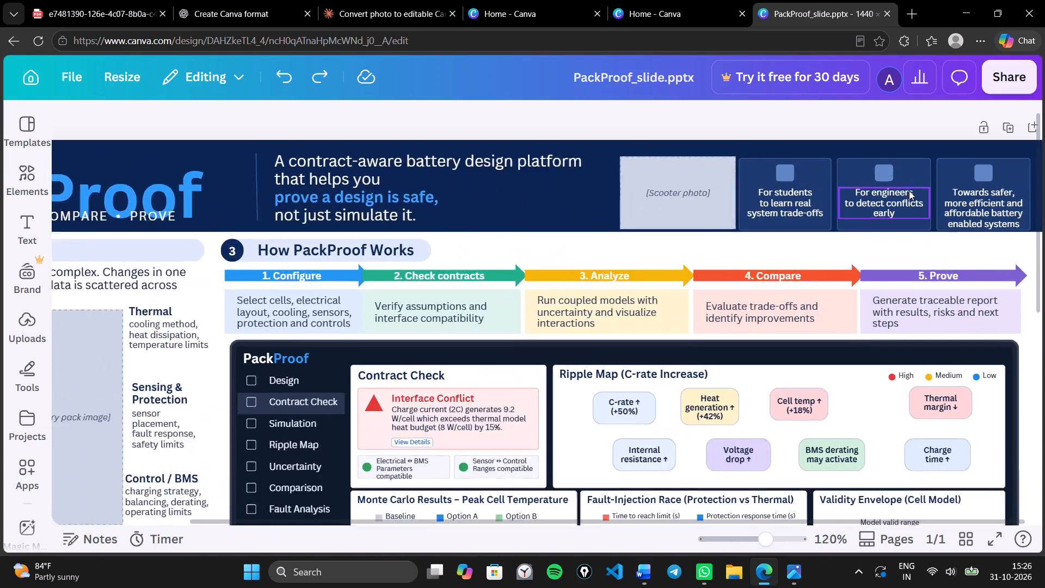
scroll(909, 191, "down", 1)
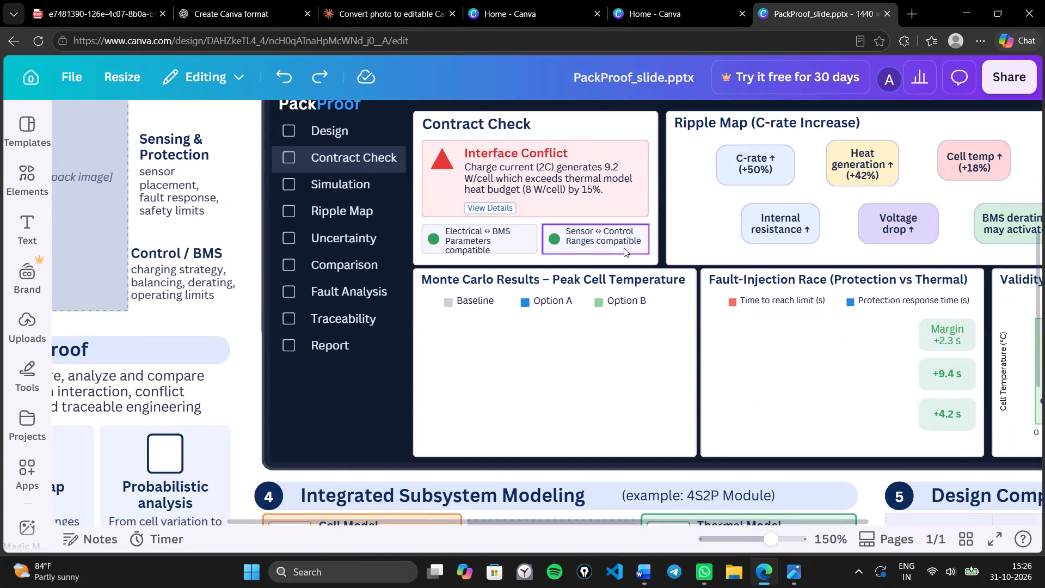
scroll(462, 329, "right", 3)
scroll(462, 329, "up", 1)
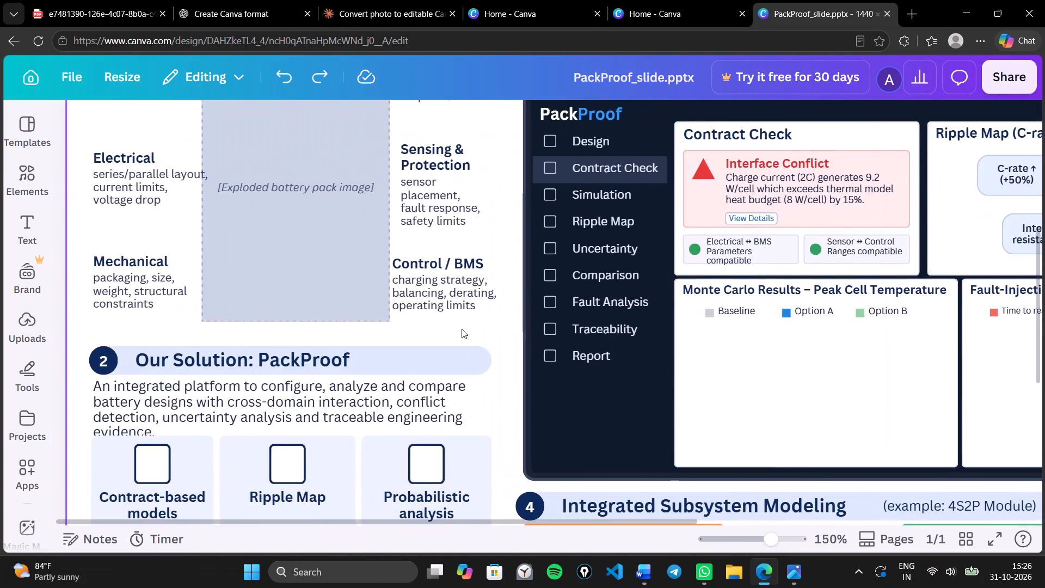
scroll(462, 329, "up", 3)
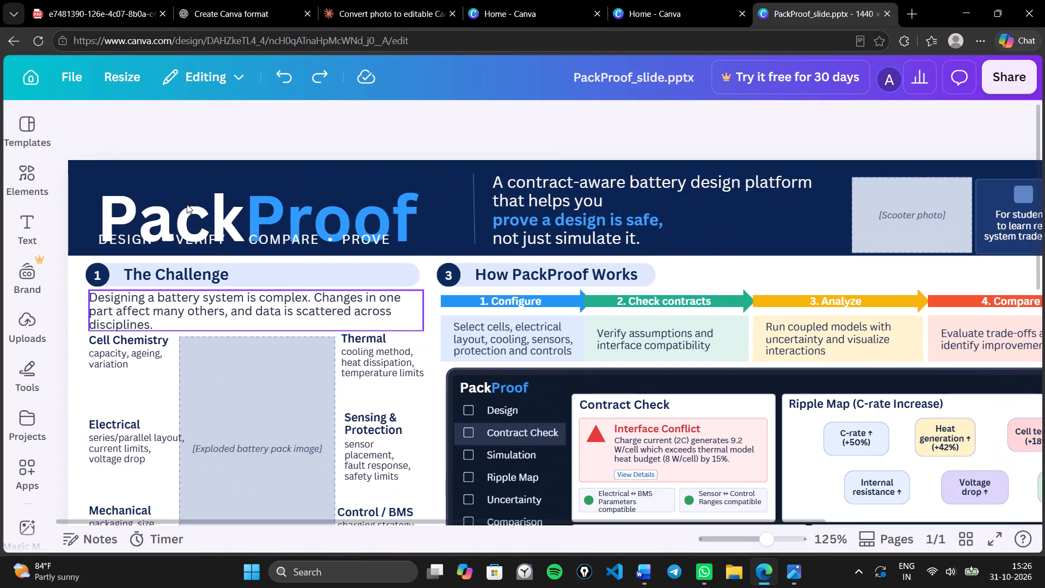
left_click_drag(187, 204, 182, 189)
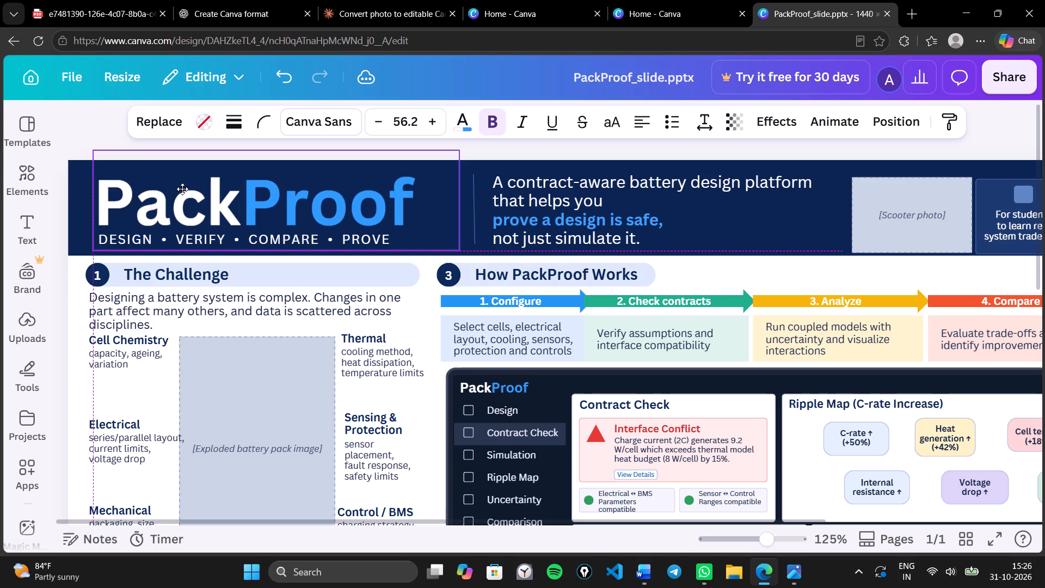
left_click_drag(182, 189, 181, 191)
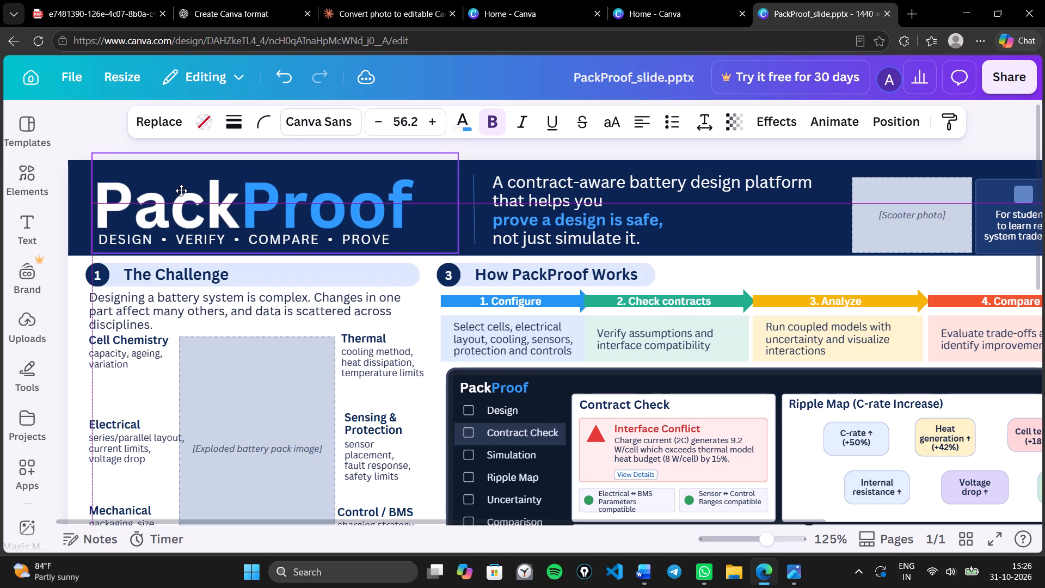
left_click_drag(181, 191, 182, 191)
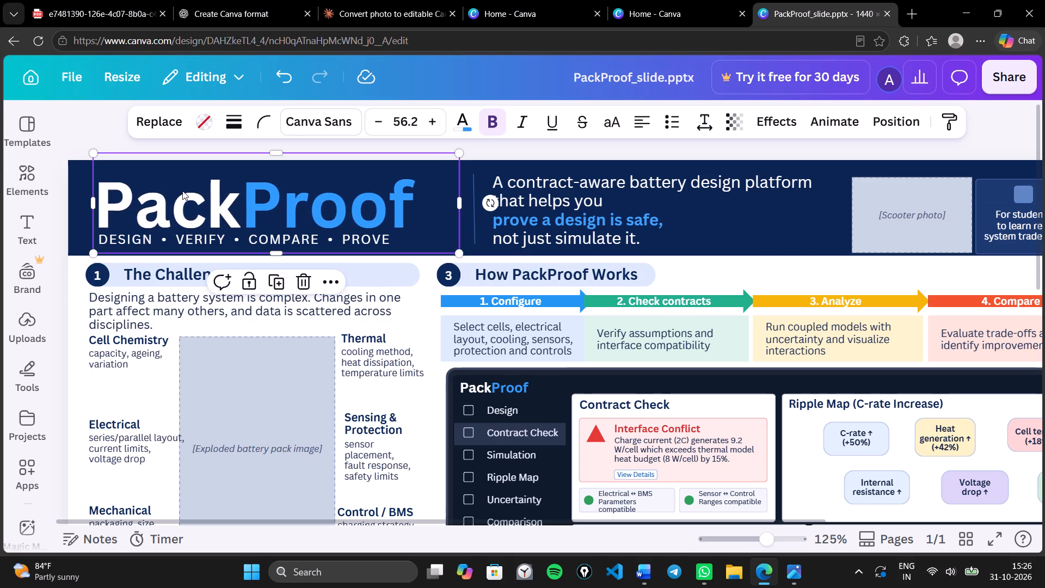
left_click(429, 272)
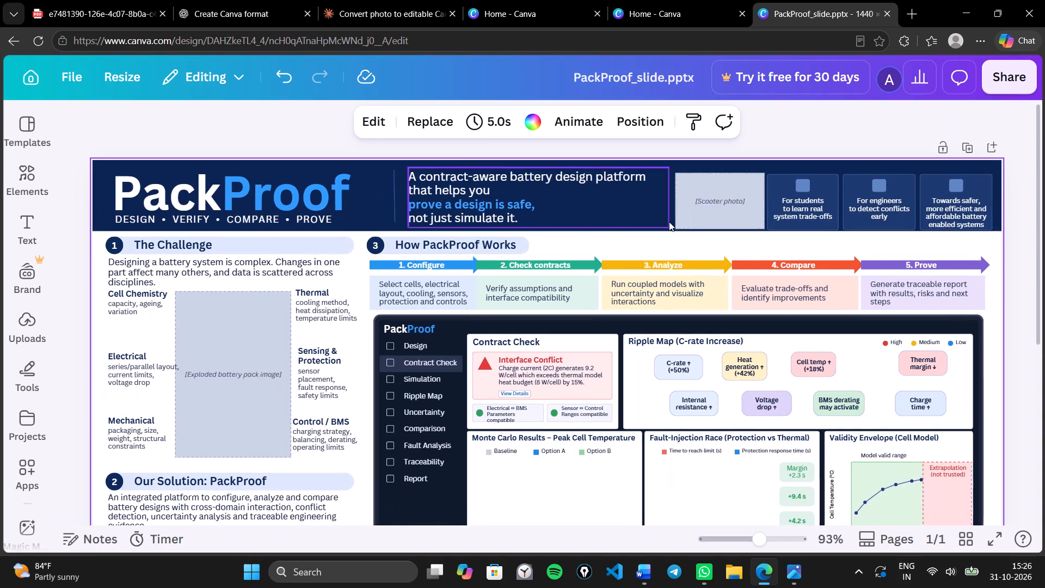
Delete the scooter photo placeholder from the header, both its label and the grey box behind it.
left_click(736, 201)
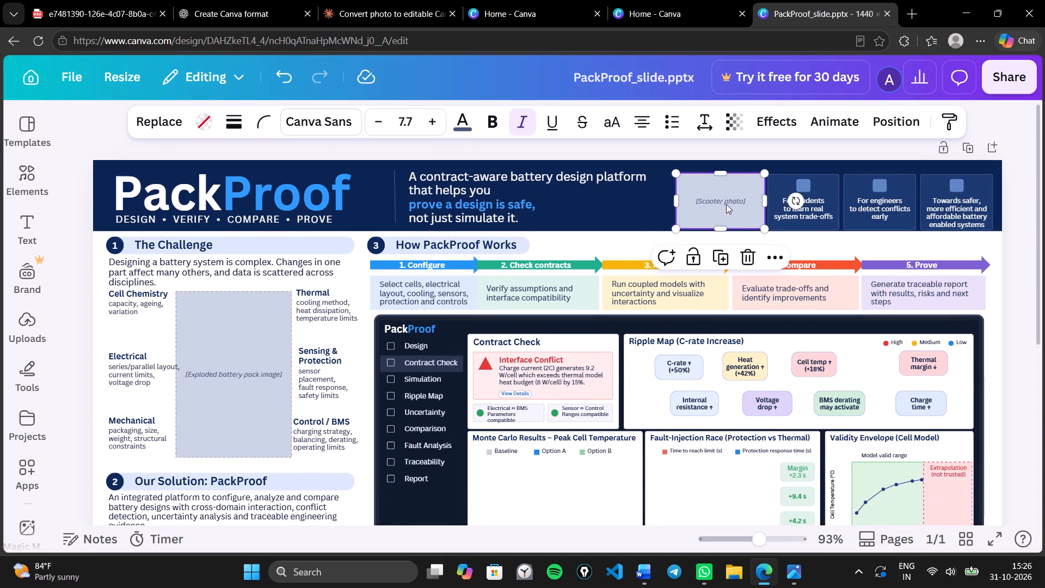
left_click_drag(724, 205, 711, 203)
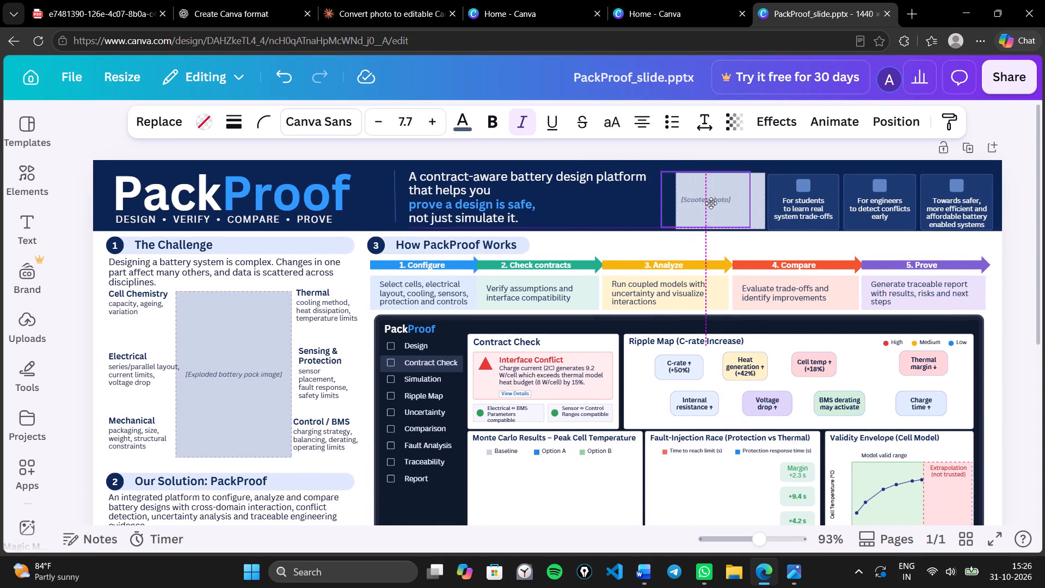
left_click_drag(711, 203, 711, 202)
left_click(734, 247)
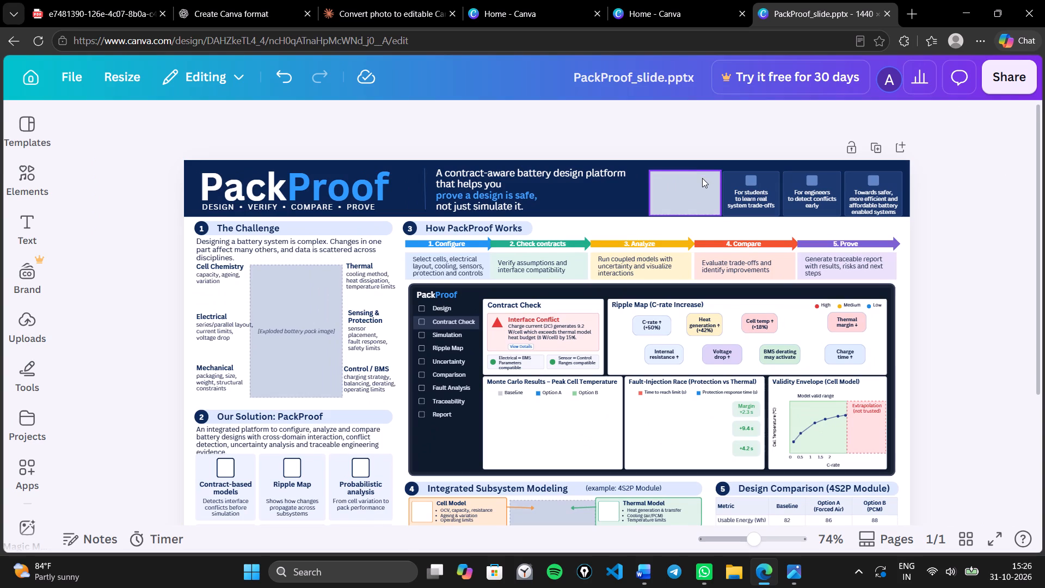
left_click(702, 178)
left_click(712, 238)
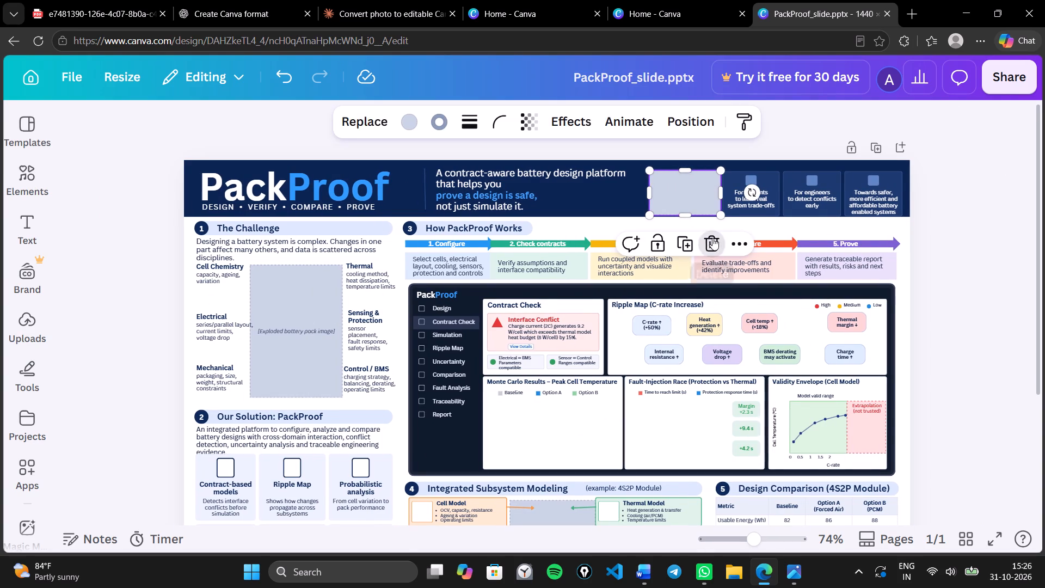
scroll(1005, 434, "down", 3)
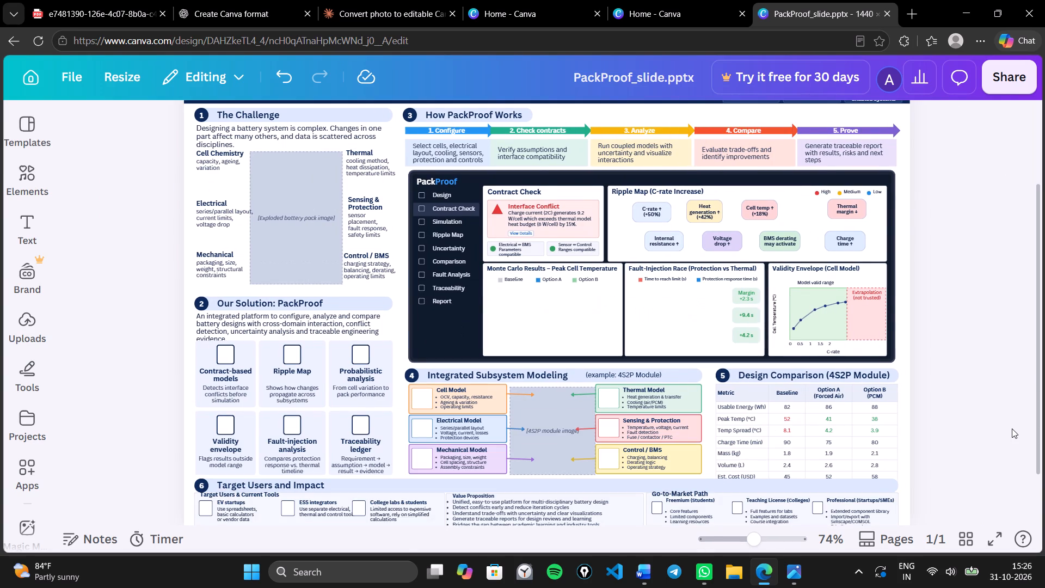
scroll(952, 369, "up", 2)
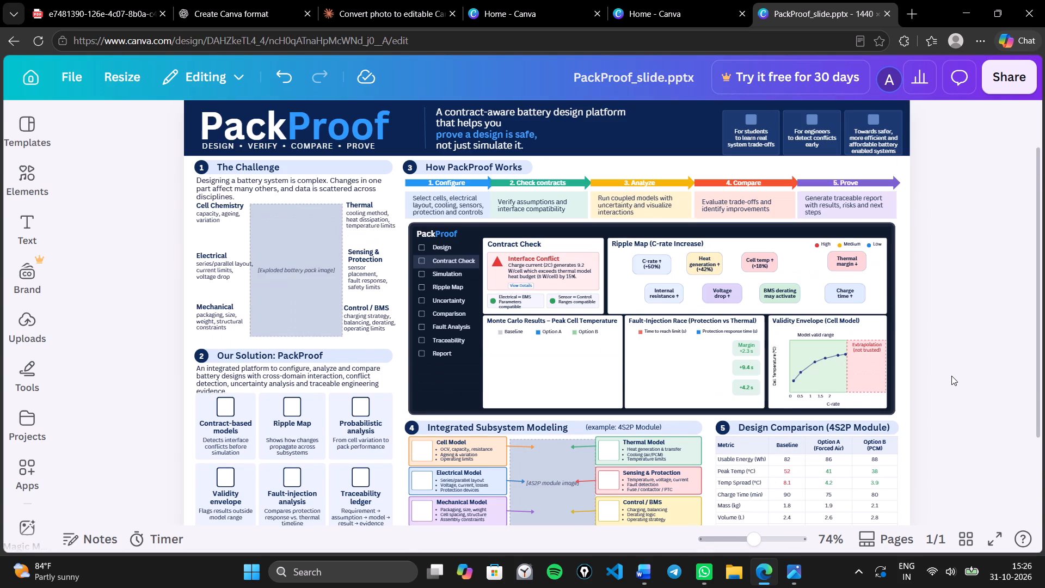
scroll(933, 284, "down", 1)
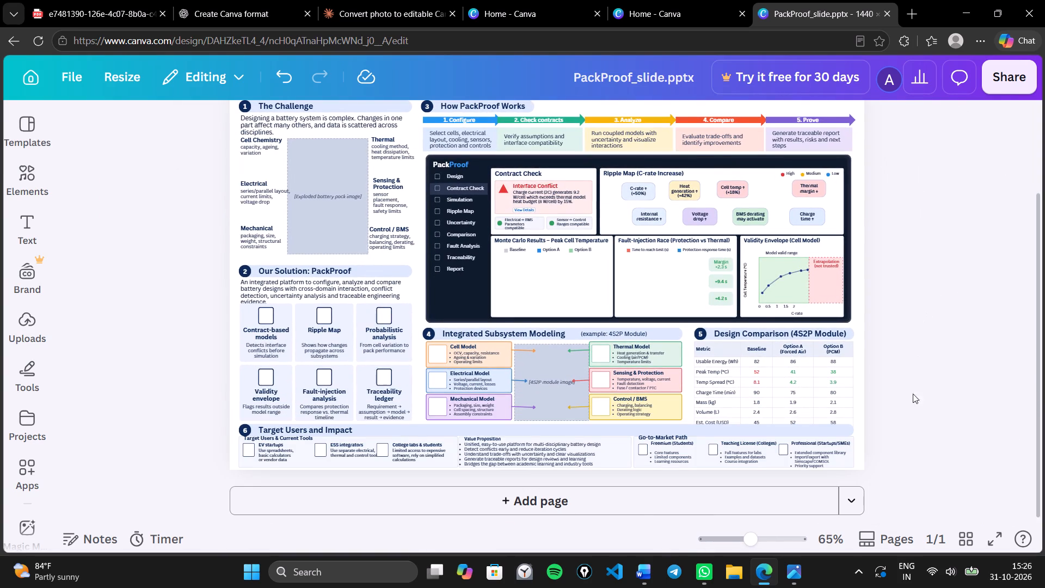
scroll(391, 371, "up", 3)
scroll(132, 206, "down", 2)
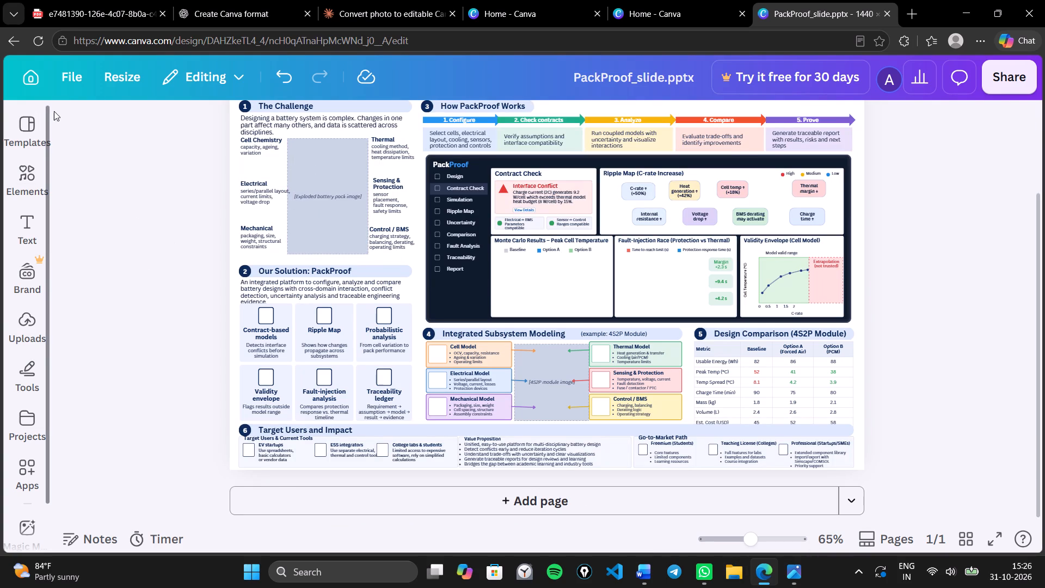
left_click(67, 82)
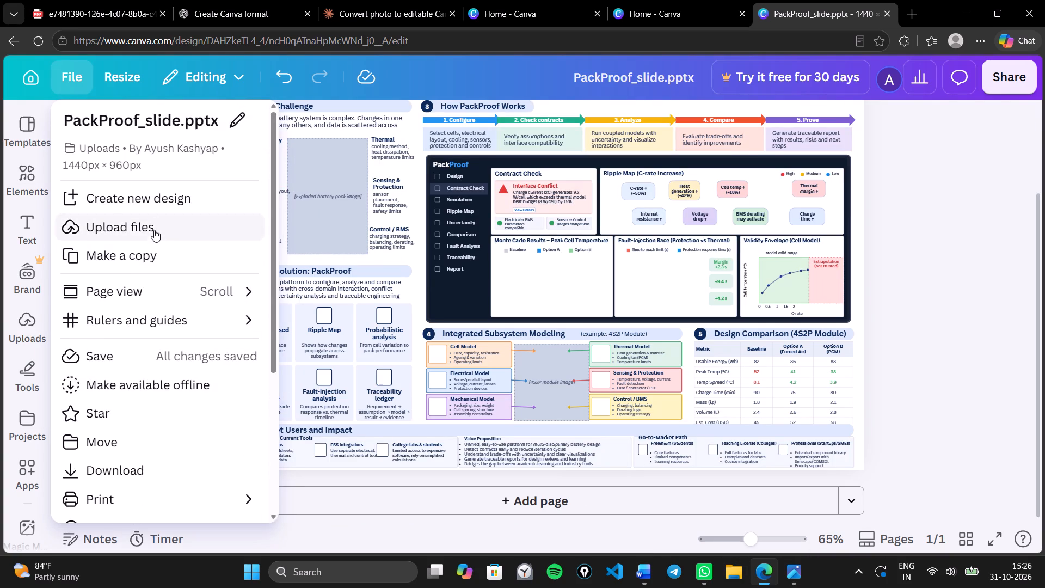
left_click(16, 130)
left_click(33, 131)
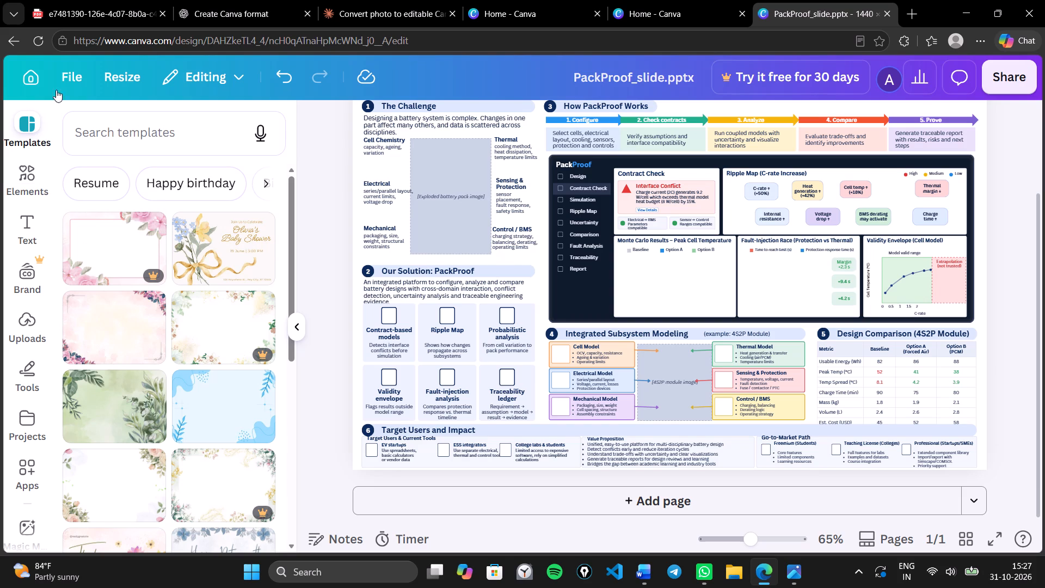
Return to the Canva home page and open the Vishwakarma Awards presentation from the recent designs.
left_click(33, 81)
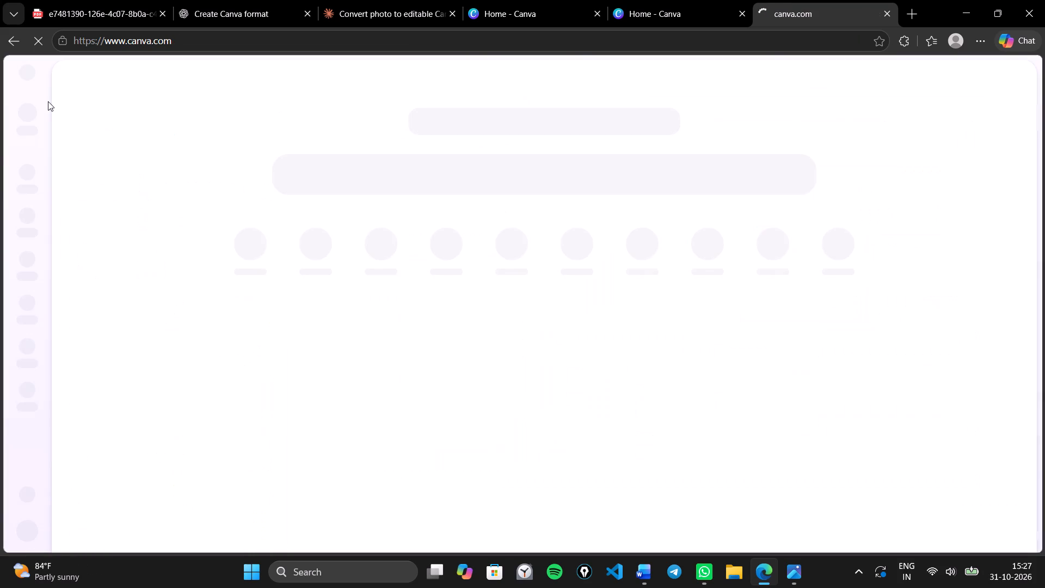
scroll(229, 209, "down", 1)
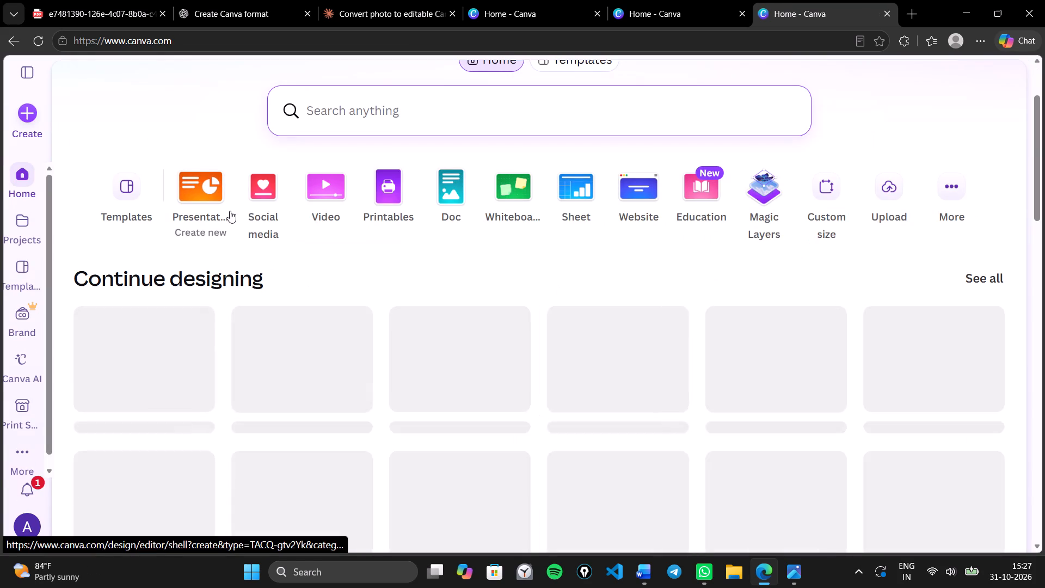
scroll(230, 276, "down", 1)
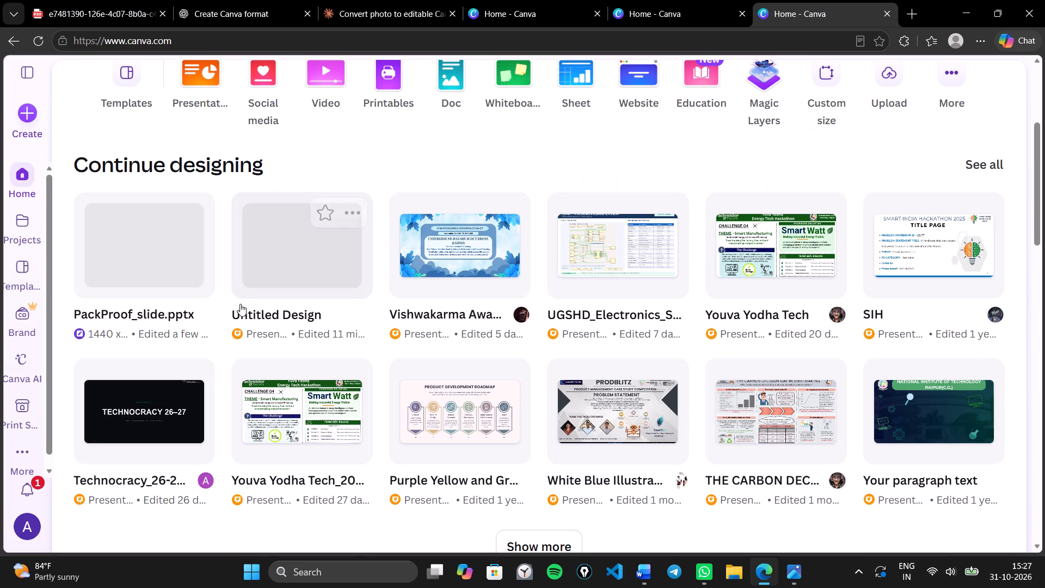
scroll(242, 307, "down", 1)
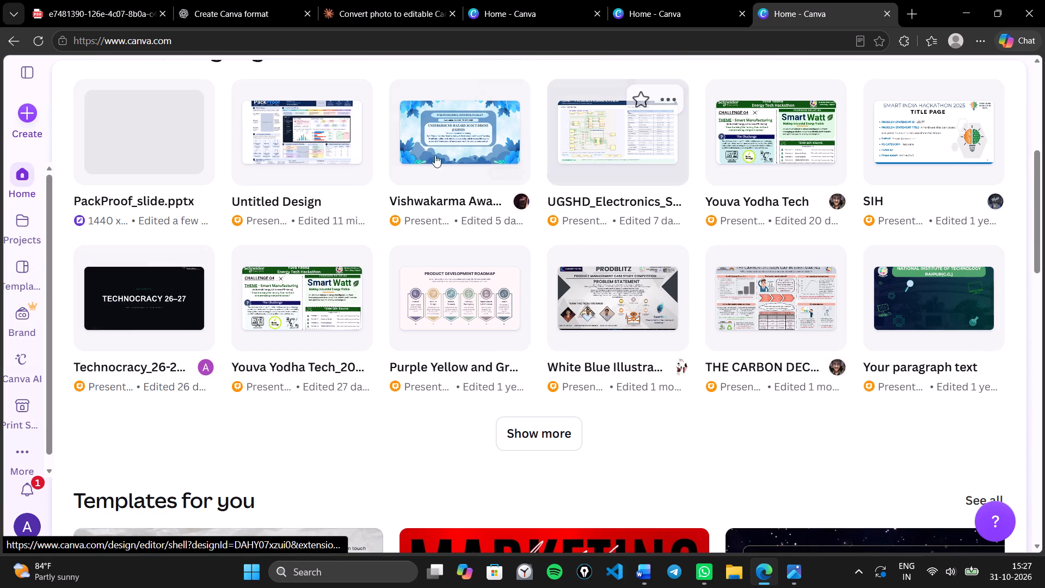
left_click(444, 136)
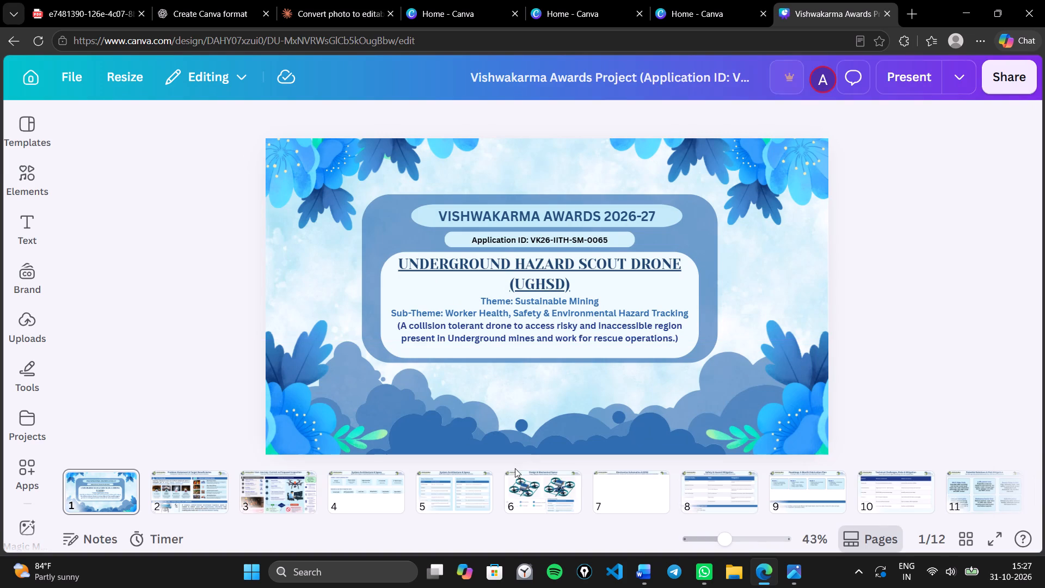
Add a blank page 13 at the end of the Vishwakarma Awards presentation.
scroll(944, 507, "down", 4)
left_click(975, 495)
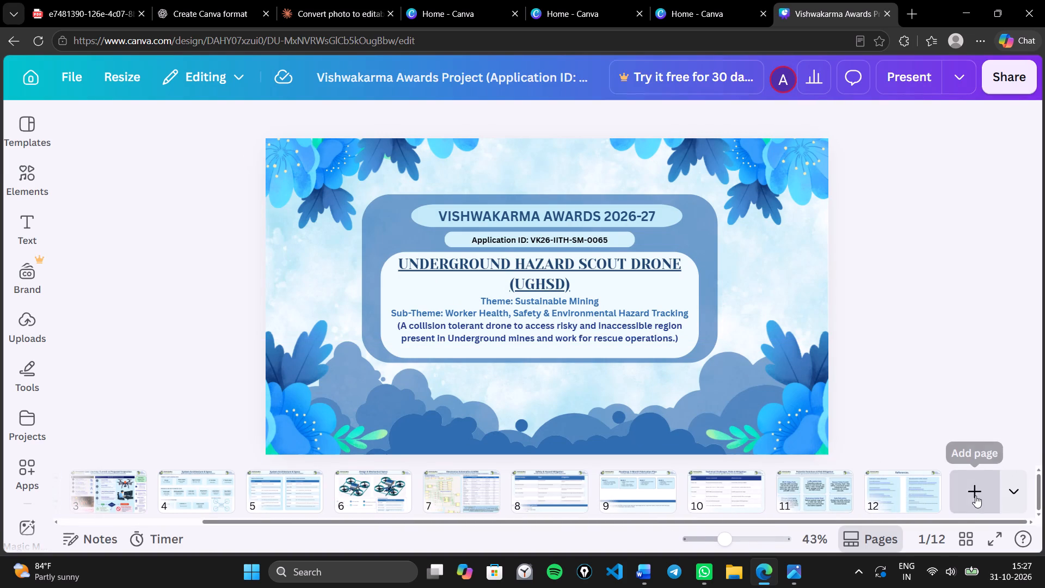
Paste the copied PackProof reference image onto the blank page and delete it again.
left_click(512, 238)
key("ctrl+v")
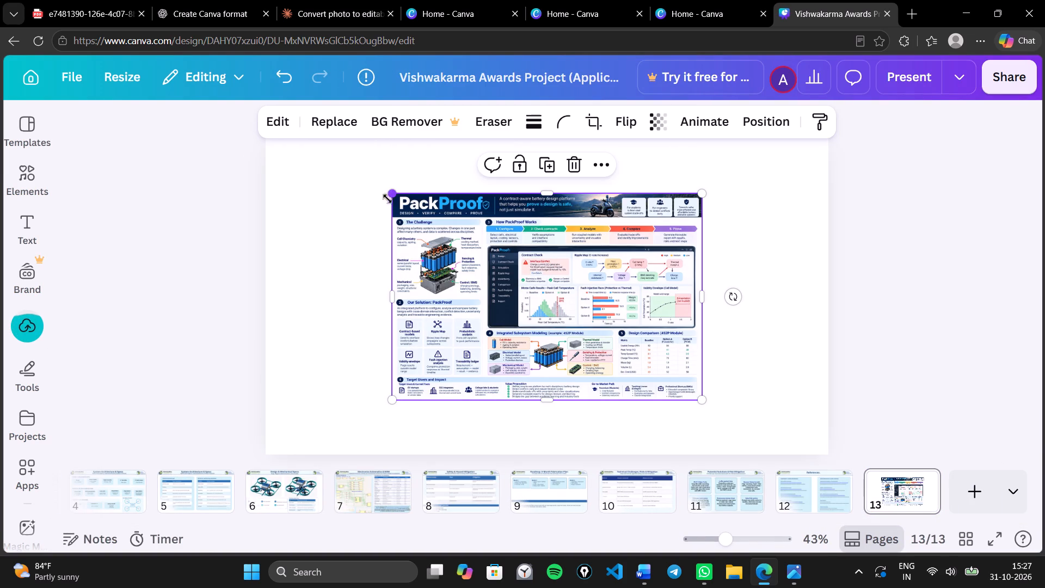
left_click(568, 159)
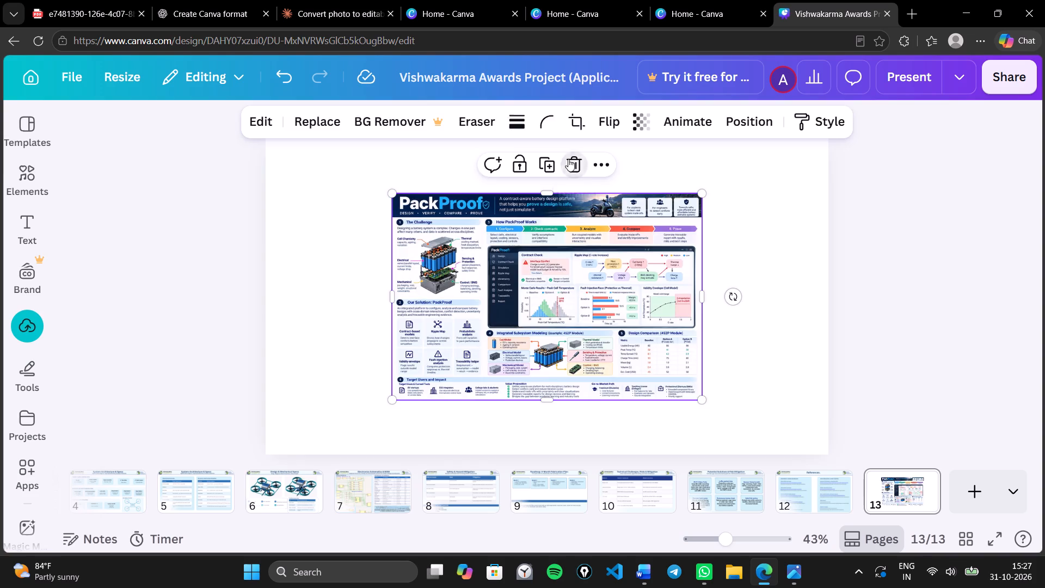
Insert the uploaded PackProof_slide.pptx design onto blank page 13.
left_click(20, 324)
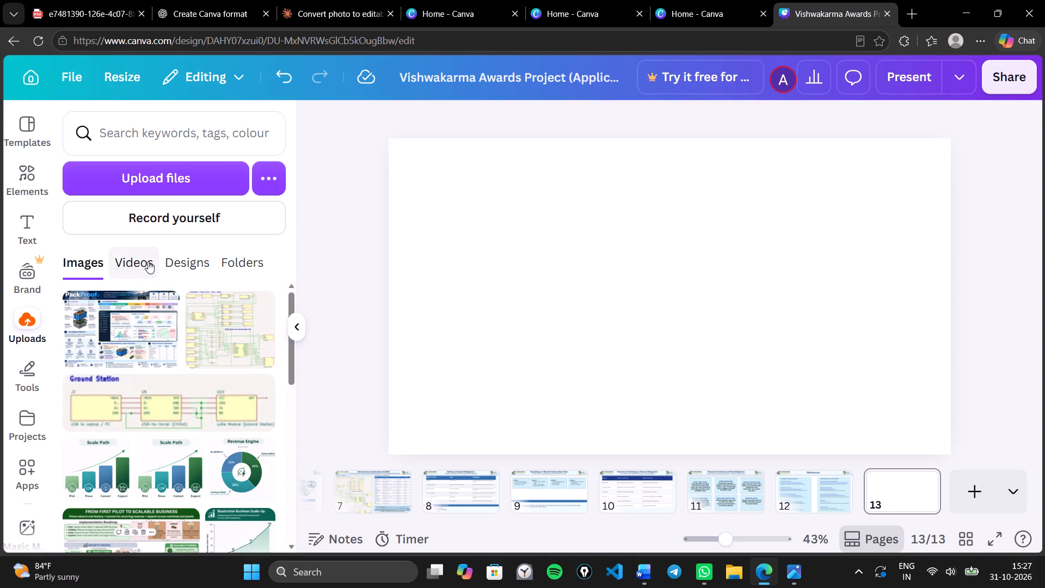
left_click(198, 257)
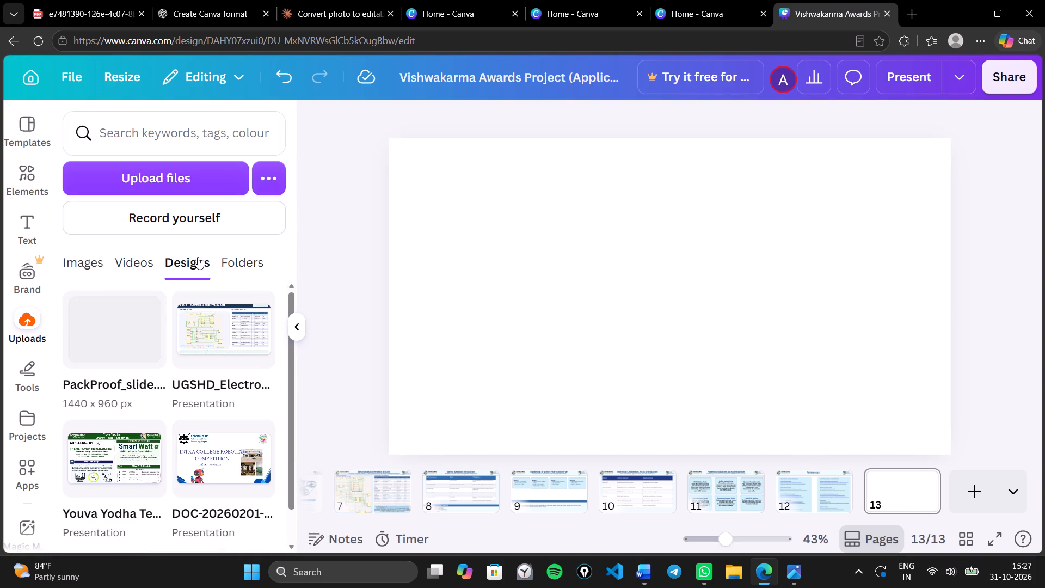
left_click(119, 356)
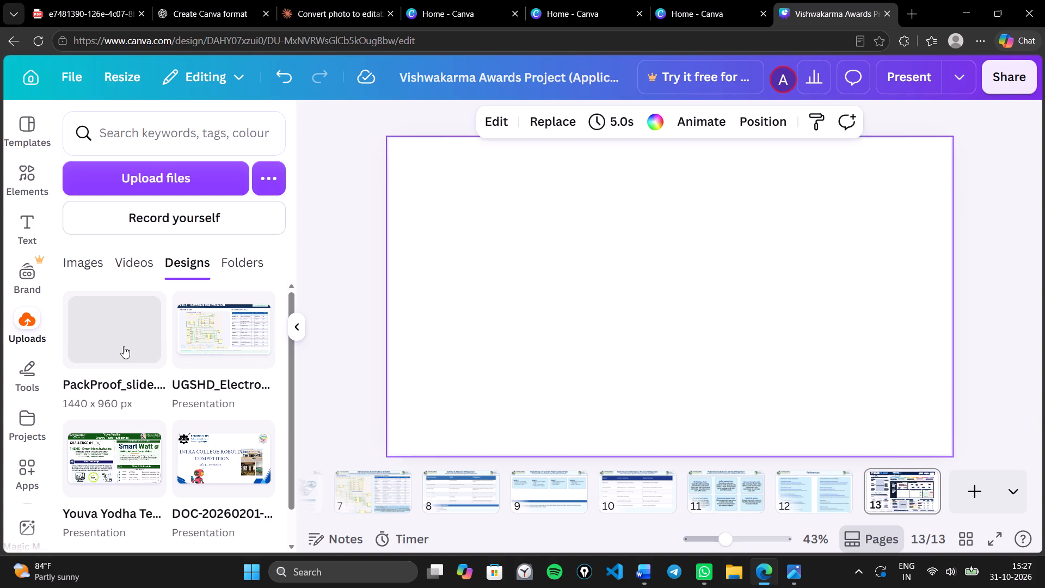
left_click(457, 221)
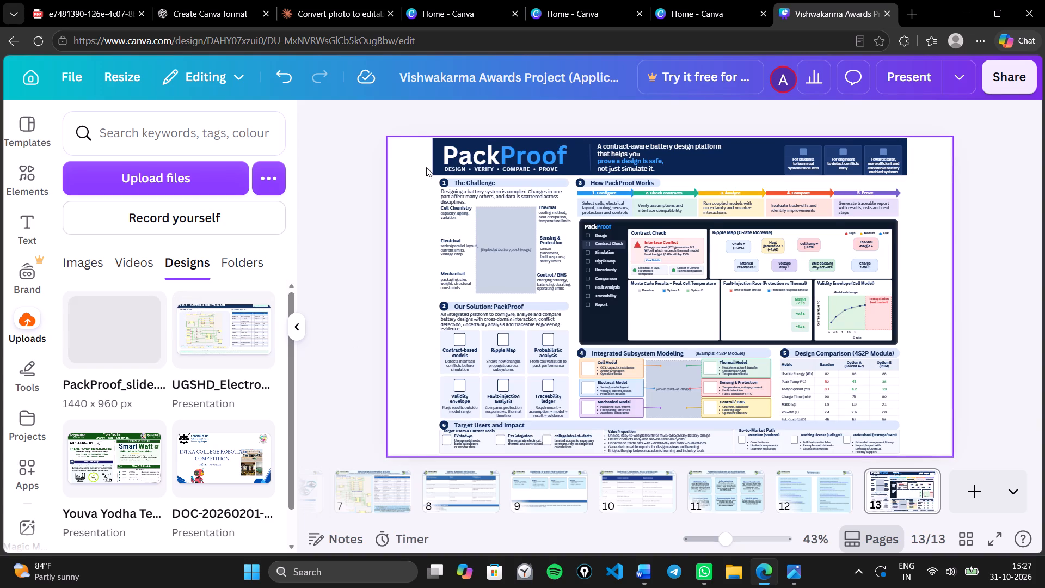
Select all the PackProof elements on page 13 and stretch them sideways to the page's left edge.
left_click(425, 163)
left_click_drag(420, 143, 921, 446)
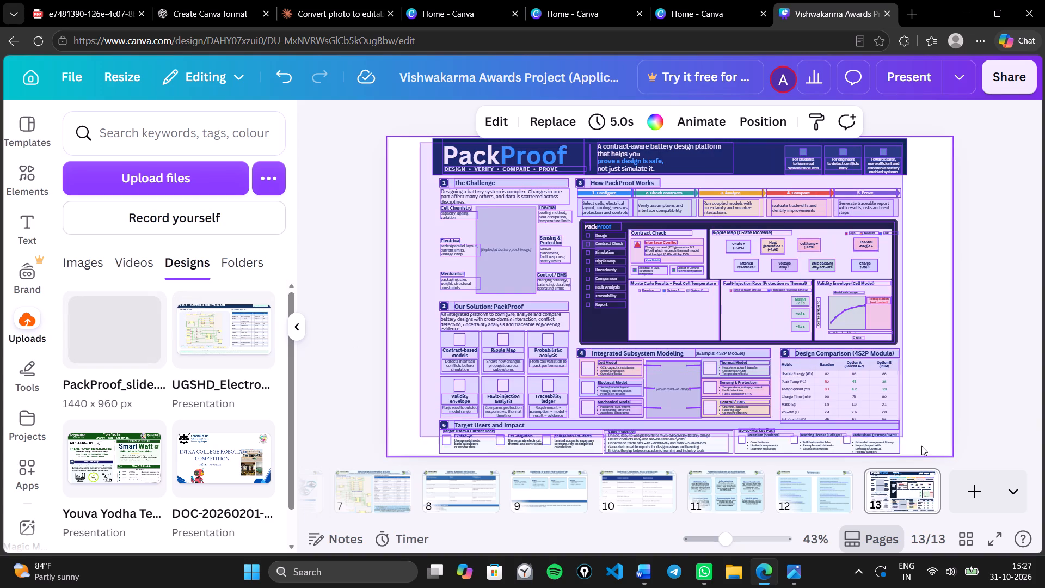
left_click_drag(921, 446, 925, 448)
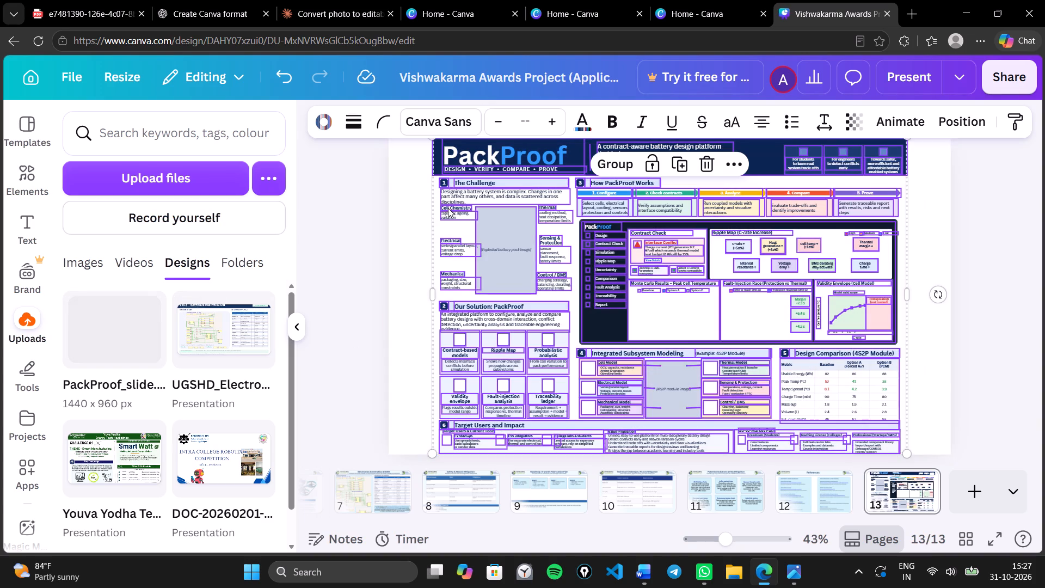
left_click_drag(435, 294, 397, 296)
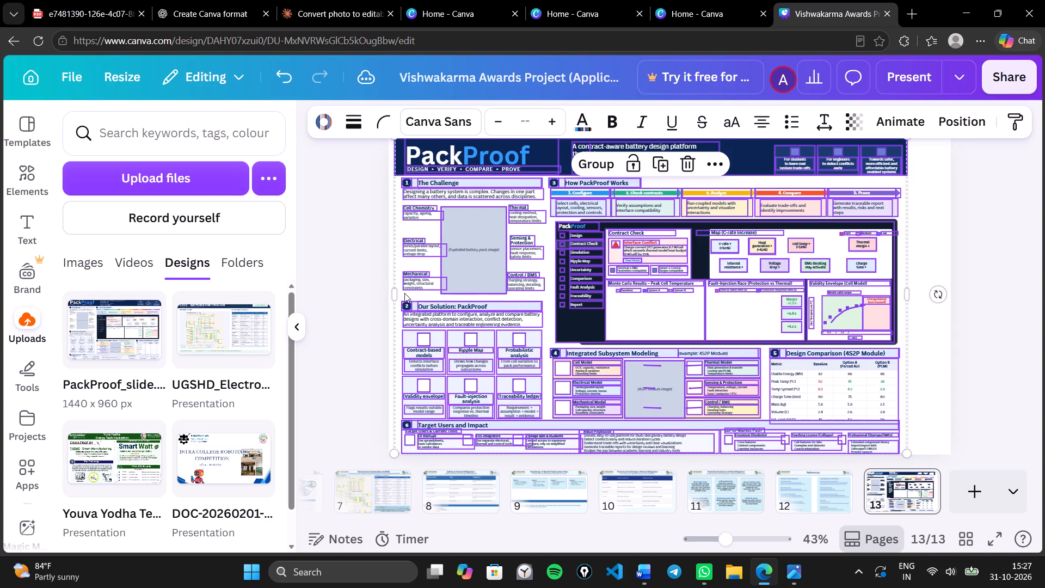
left_click_drag(394, 293, 384, 293)
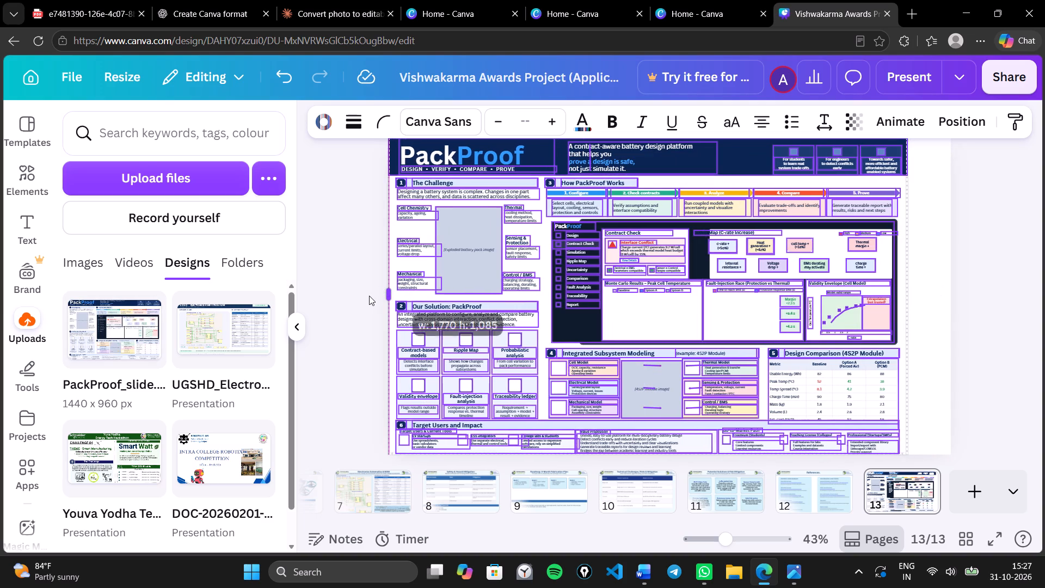
left_click(368, 296)
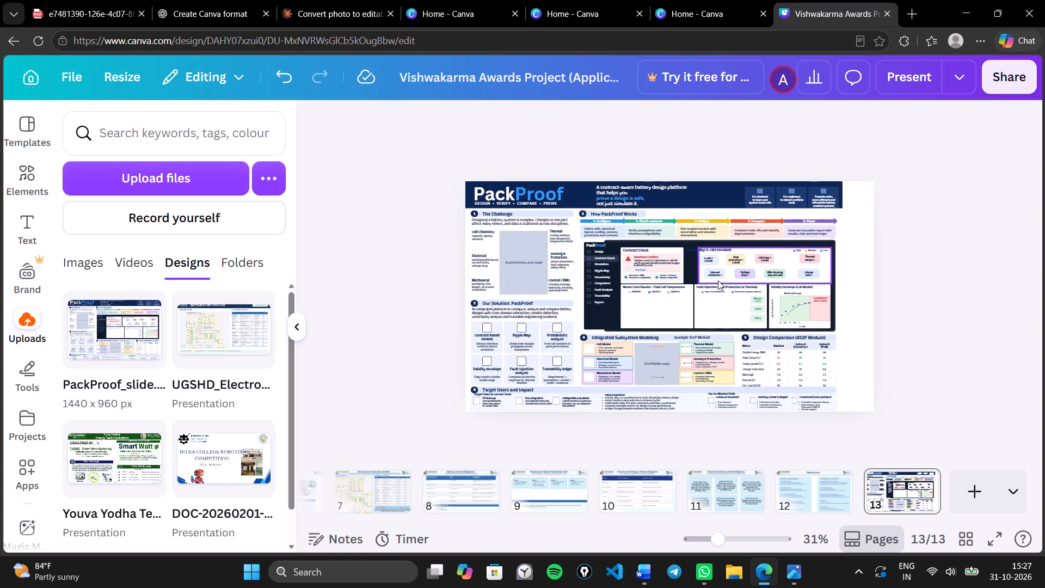
Select all the PackProof elements again and stretch them sideways to the page's right edge.
left_click_drag(349, 125, 647, 281)
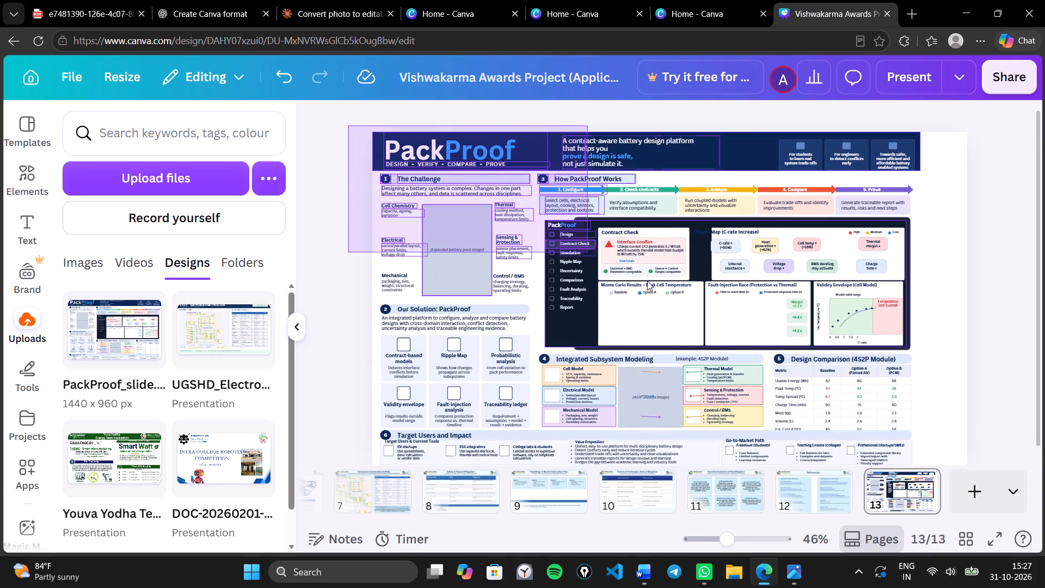
left_click_drag(647, 281, 932, 465)
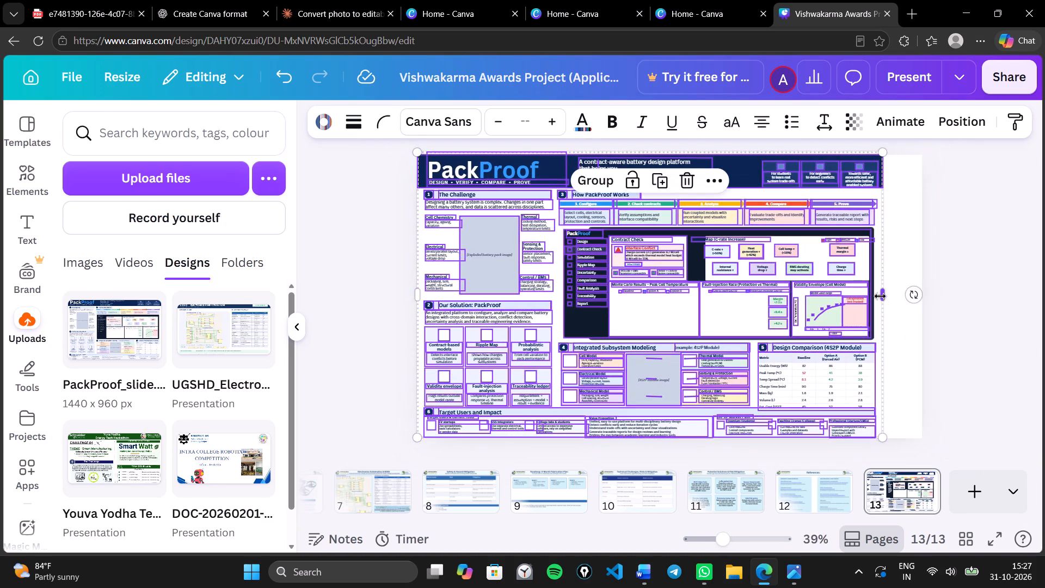
left_click_drag(880, 296, 925, 299)
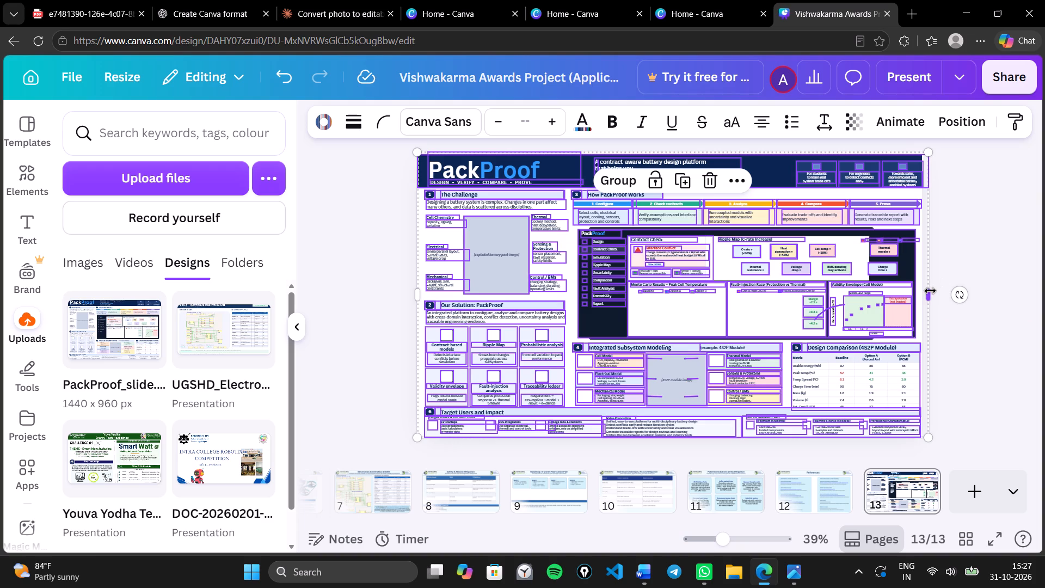
left_click(1003, 268)
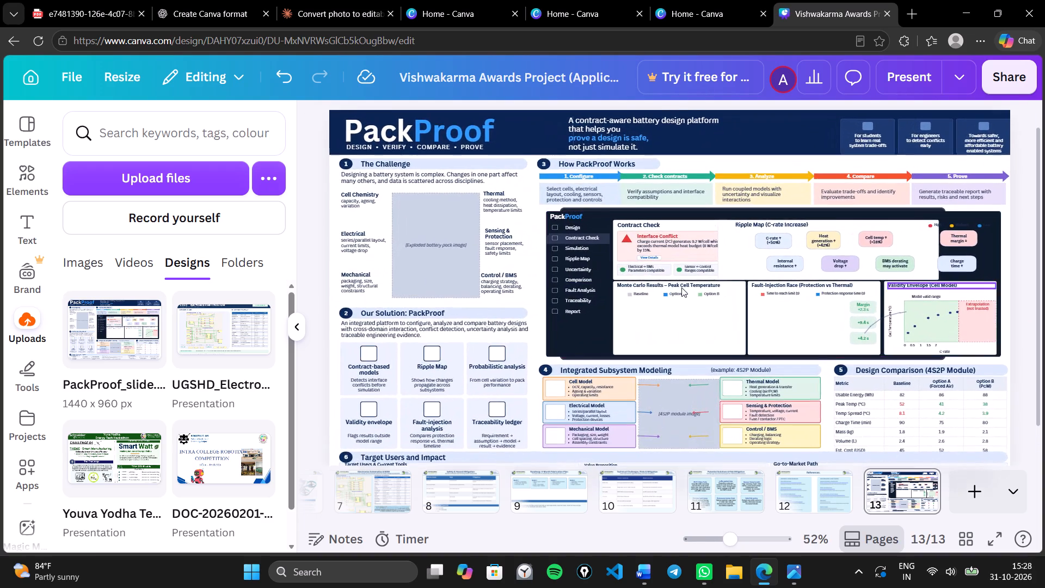
Unlock and delete the narrower dark rectangle that sticks out behind the stretched dashboard panel.
scroll(533, 290, "down", 3)
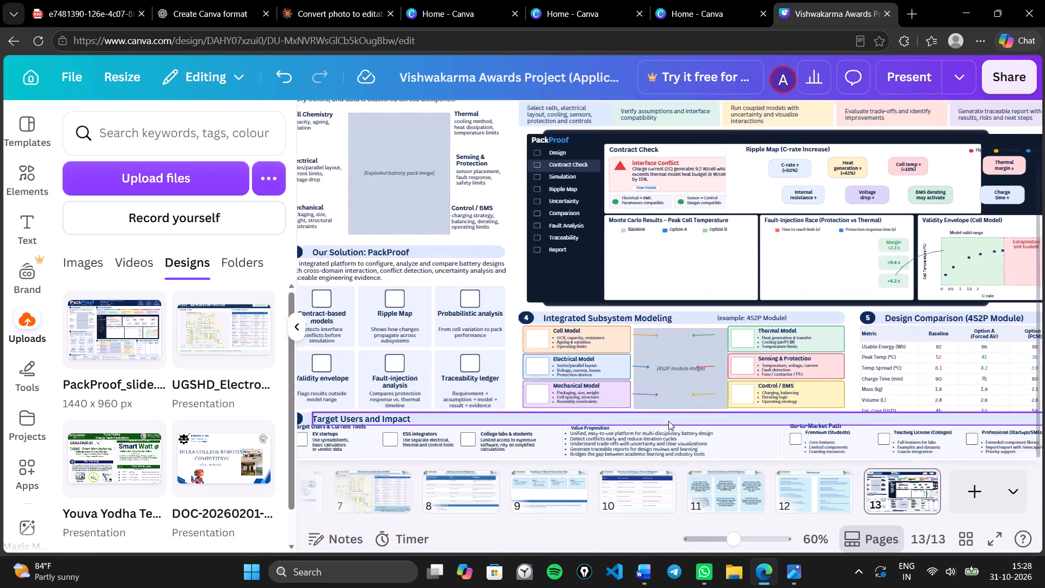
scroll(626, 291, "down", 2)
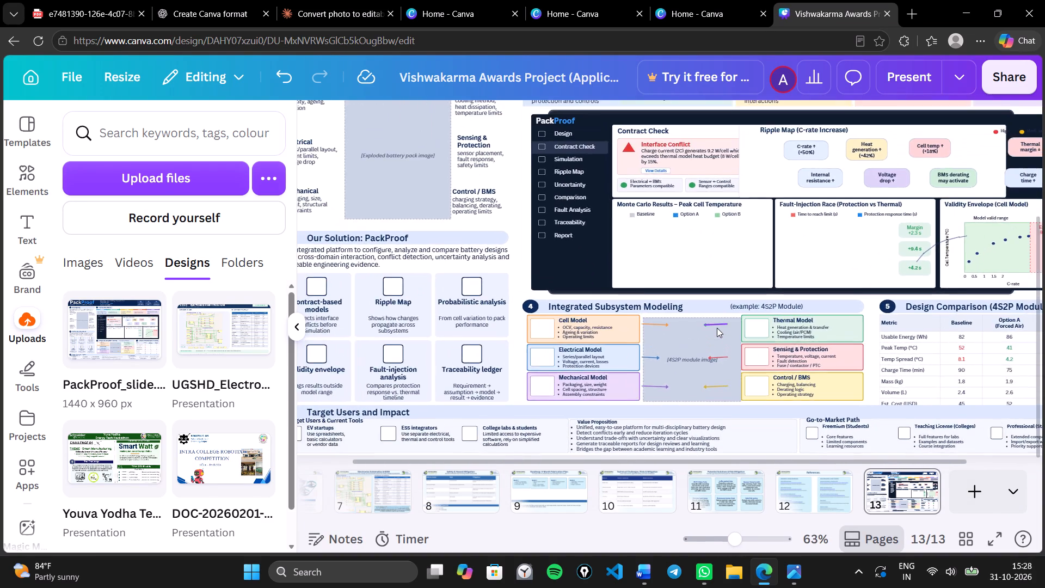
scroll(717, 328, "up", 5)
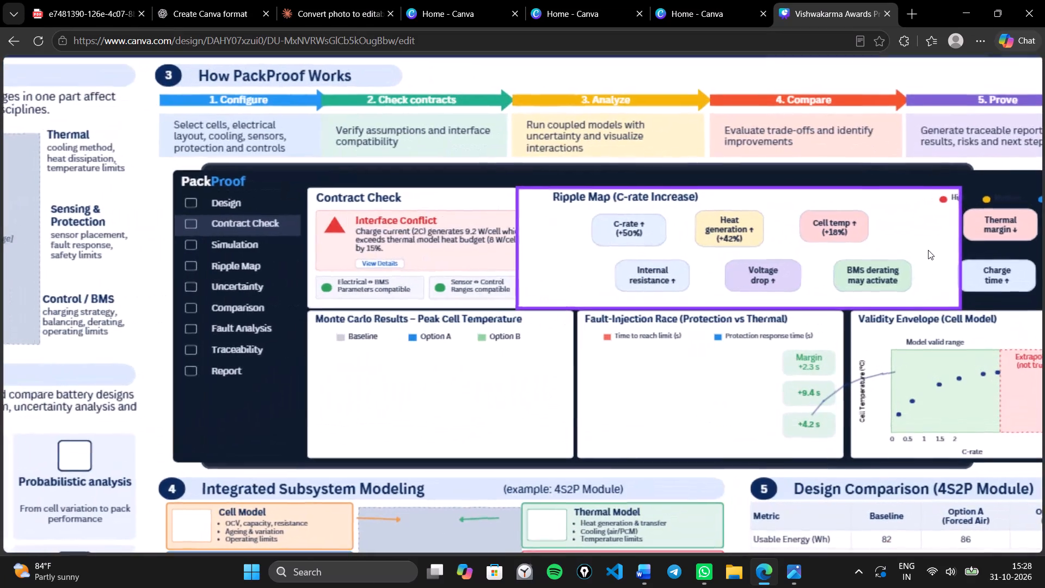
scroll(925, 250, "left", 3)
left_click_drag(813, 233, 856, 233)
left_click(1044, 234)
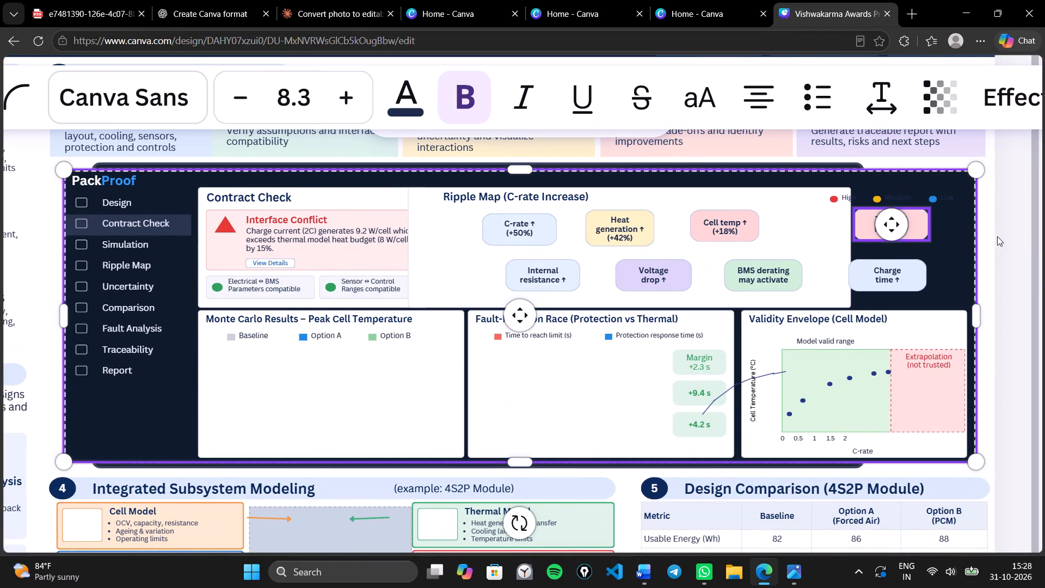
left_click(997, 237)
left_click(238, 168)
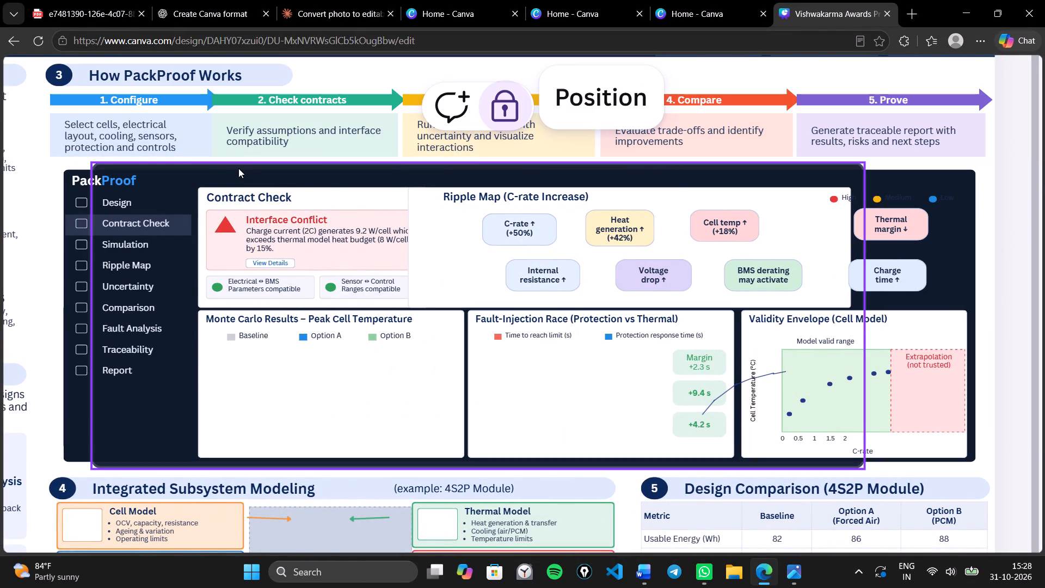
left_click(490, 109)
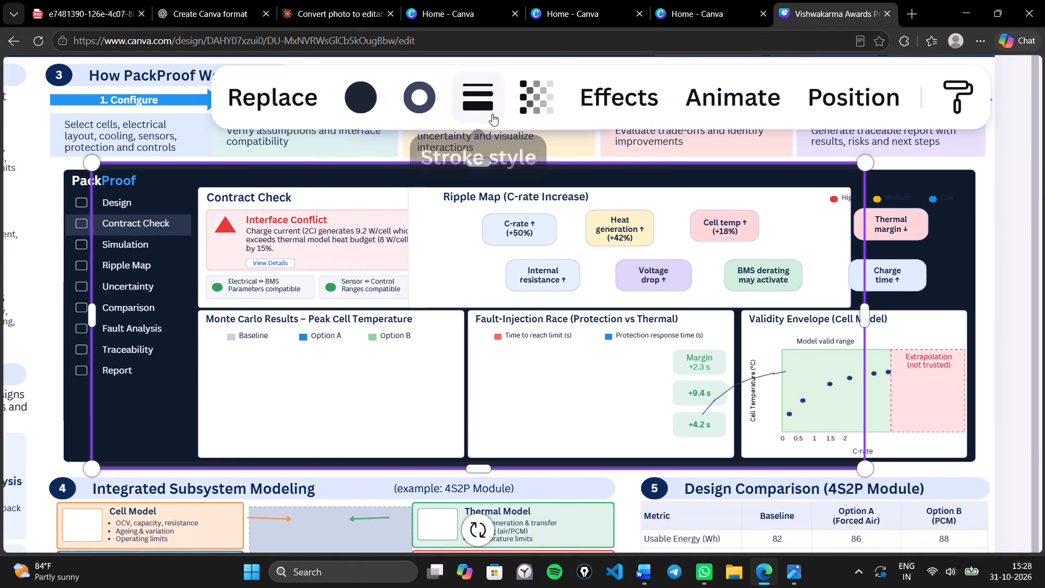
key("BackSpace")
key("Delete")
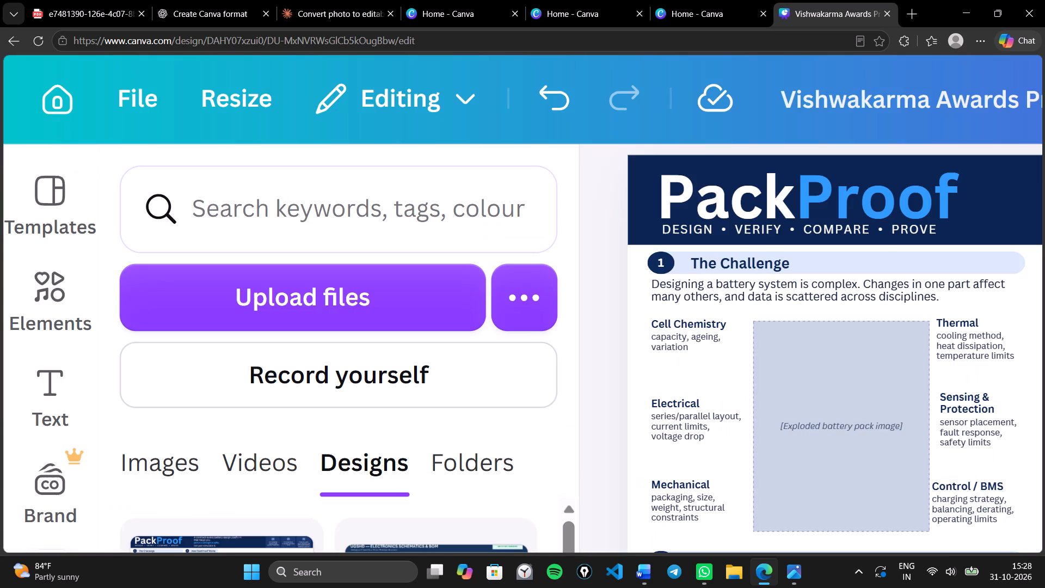
Unlock the white background panel behind the Ripple Map and shift it right, clear of the Contract Check panel, leaving a gap of about 13.
scroll(385, 176, "left", 1)
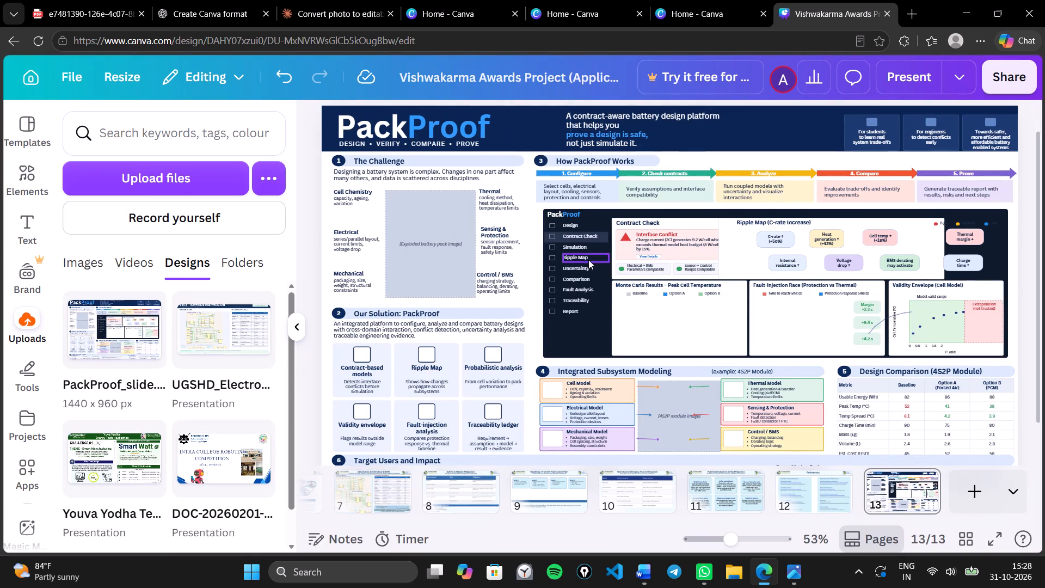
scroll(588, 351, "down", 5)
scroll(587, 357, "up", 3)
scroll(586, 356, "down", 3)
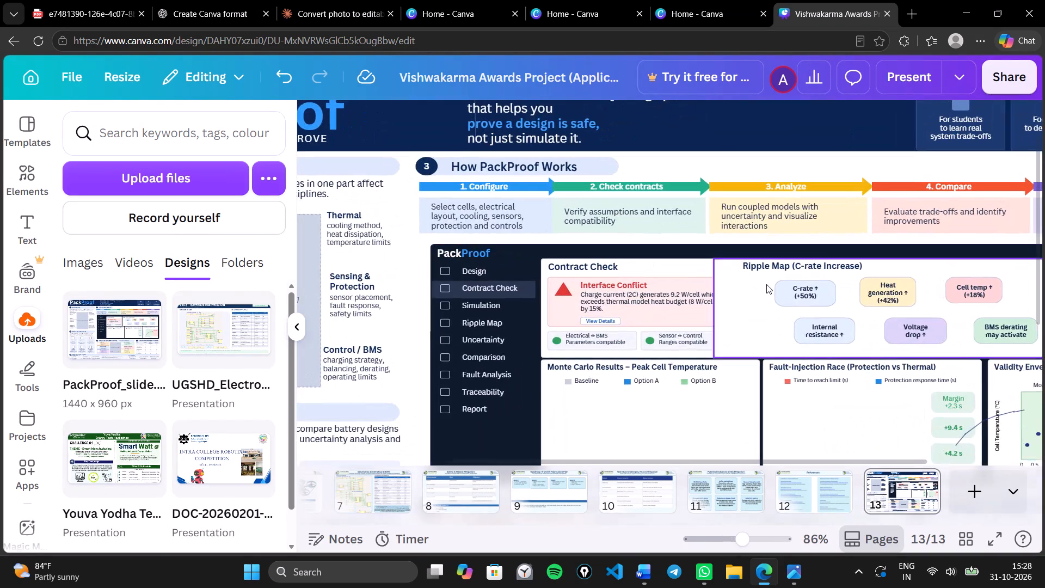
left_click(738, 285)
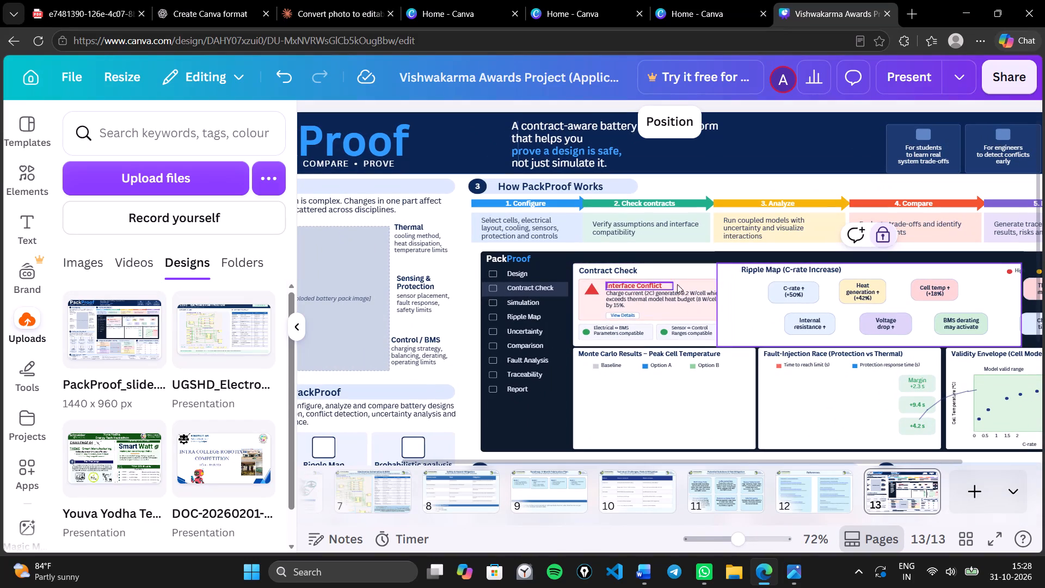
left_click_drag(753, 298, 776, 298)
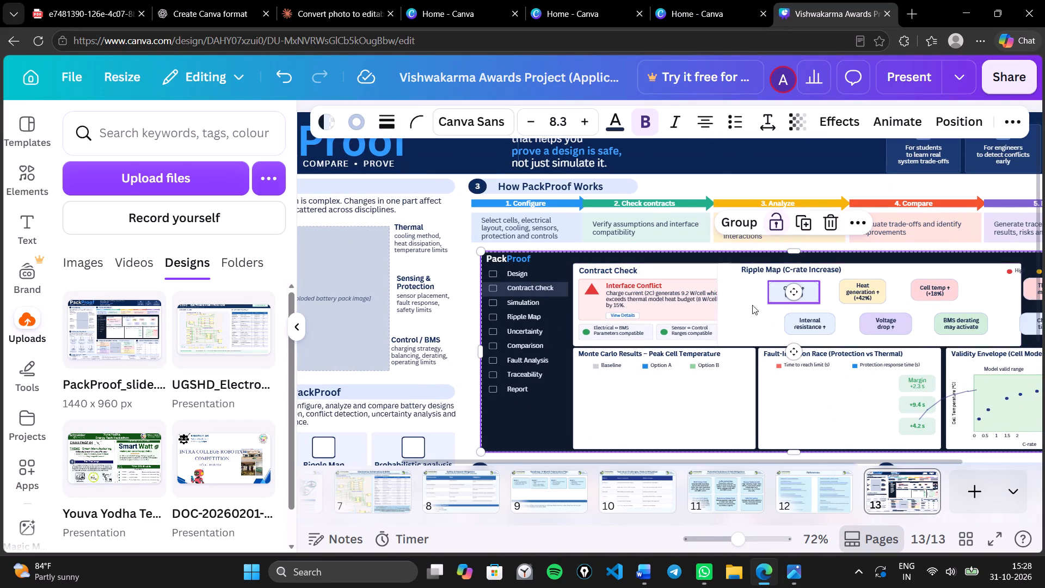
left_click(736, 311)
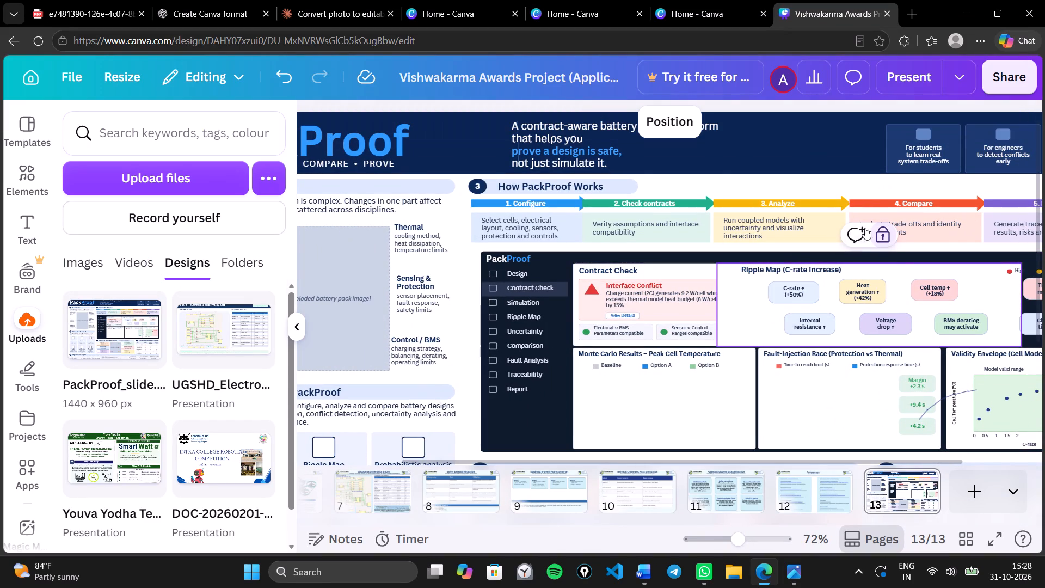
left_click(884, 233)
left_click_drag(742, 308, 776, 304)
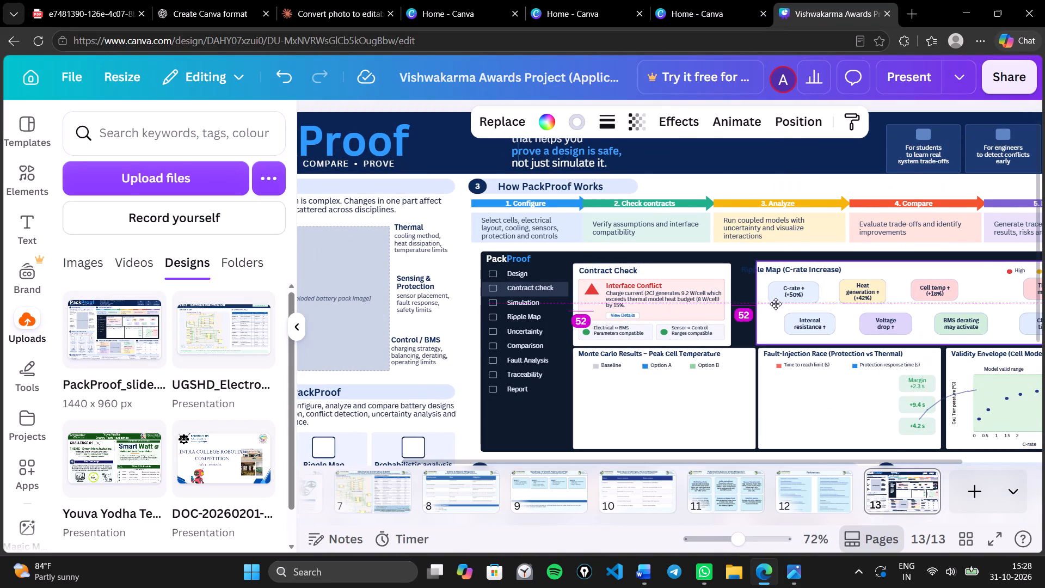
left_click_drag(776, 304, 763, 308)
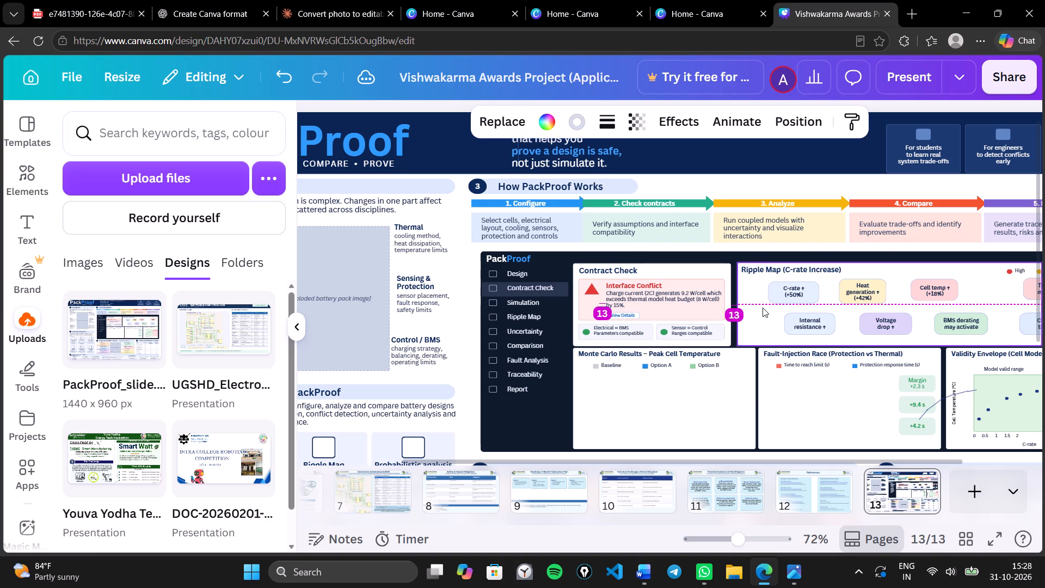
Widen the Ripple Map background panel to about 747 so its right edge lines up with the Validity Envelope panel below.
scroll(776, 317, "left", 11)
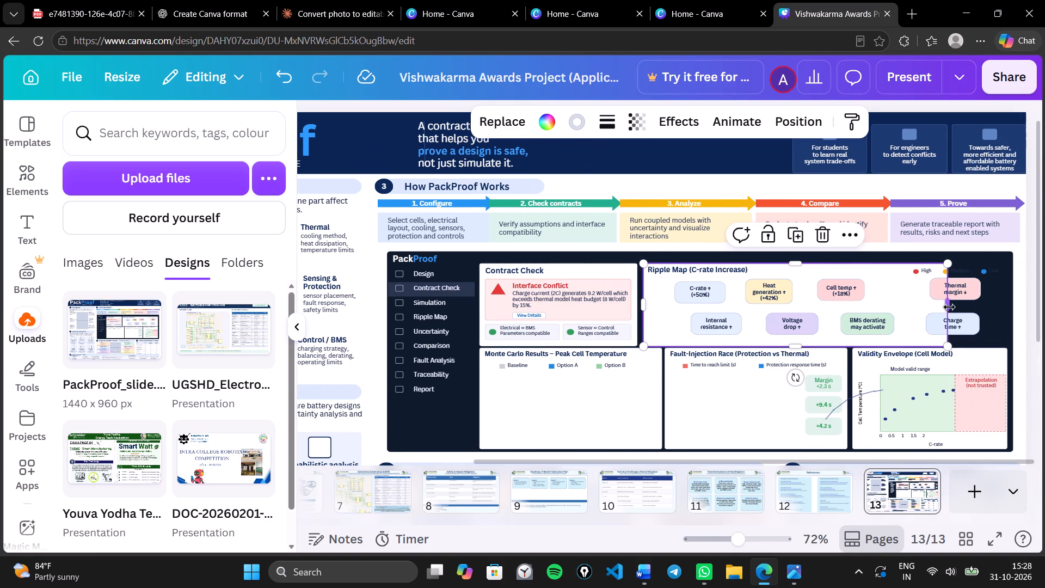
left_click_drag(951, 307, 1005, 303)
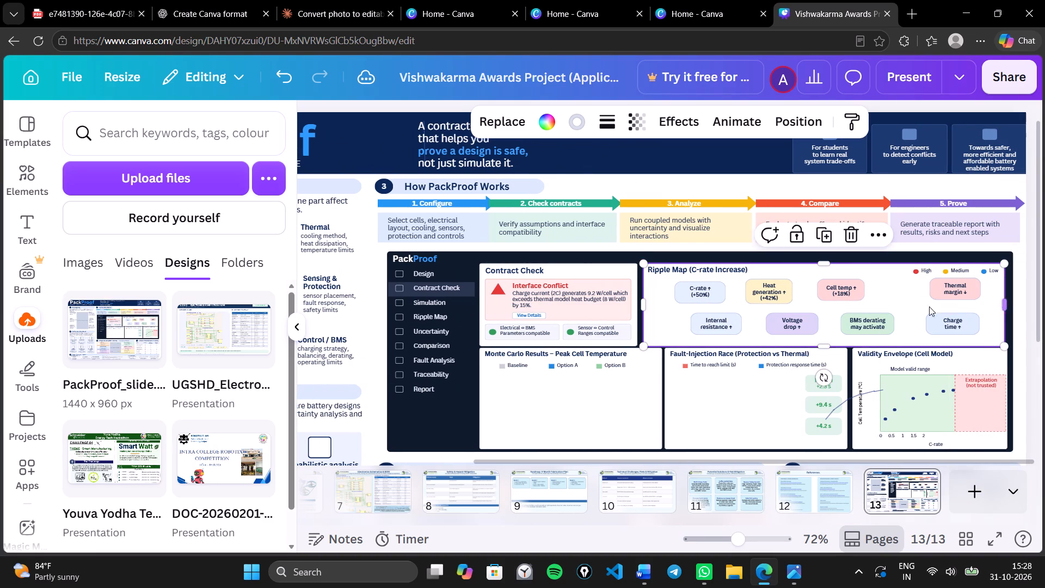
left_click(888, 301)
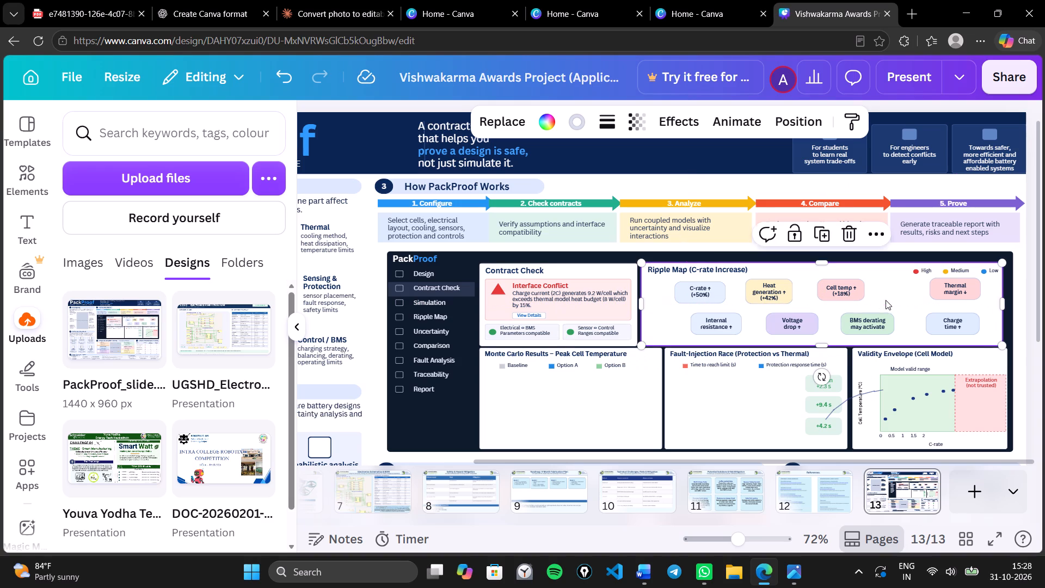
left_click(1030, 363)
left_click(989, 295)
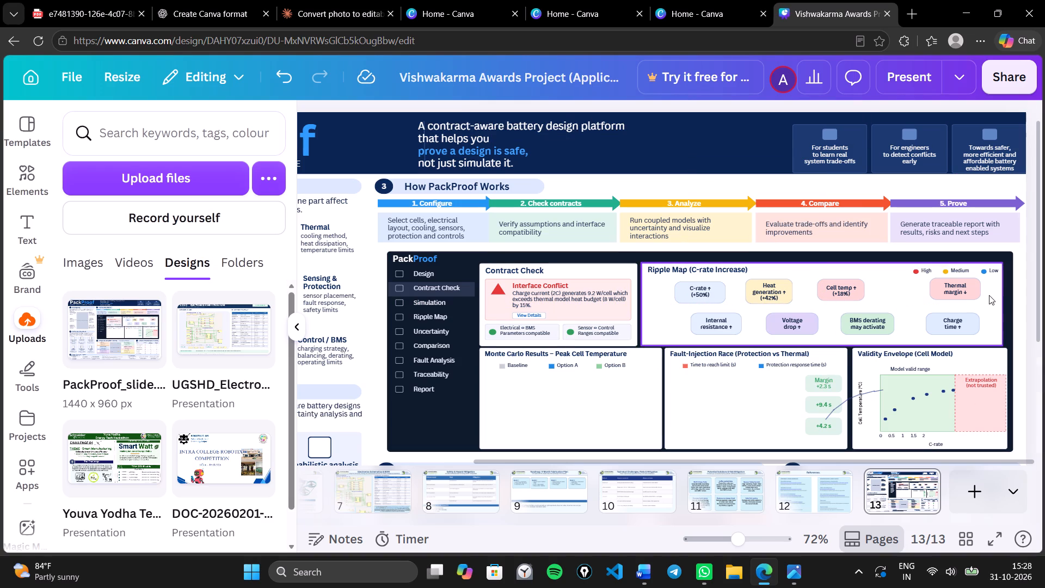
left_click_drag(1006, 302, 1010, 303)
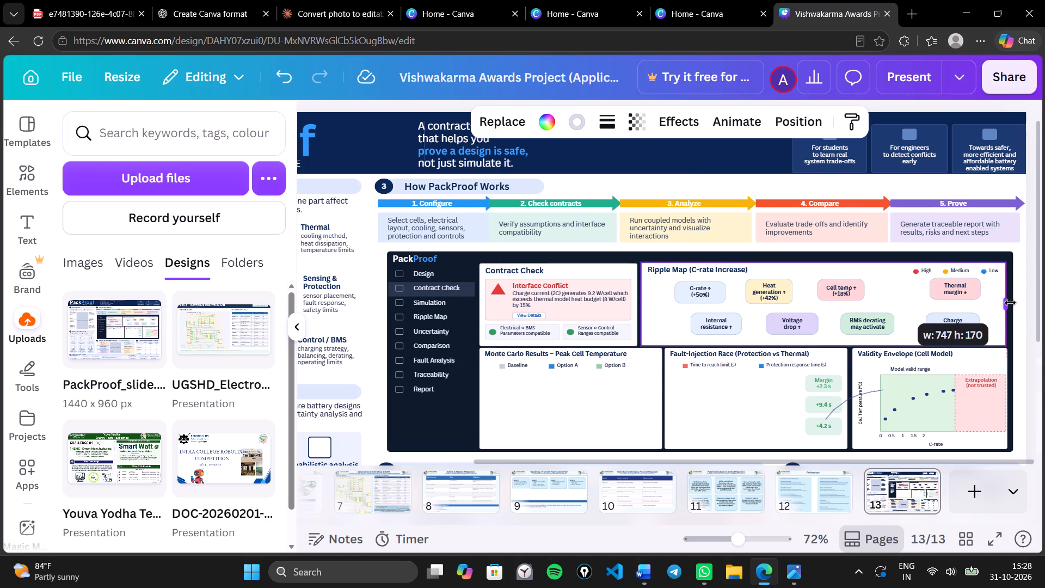
left_click_drag(1010, 303, 1012, 303)
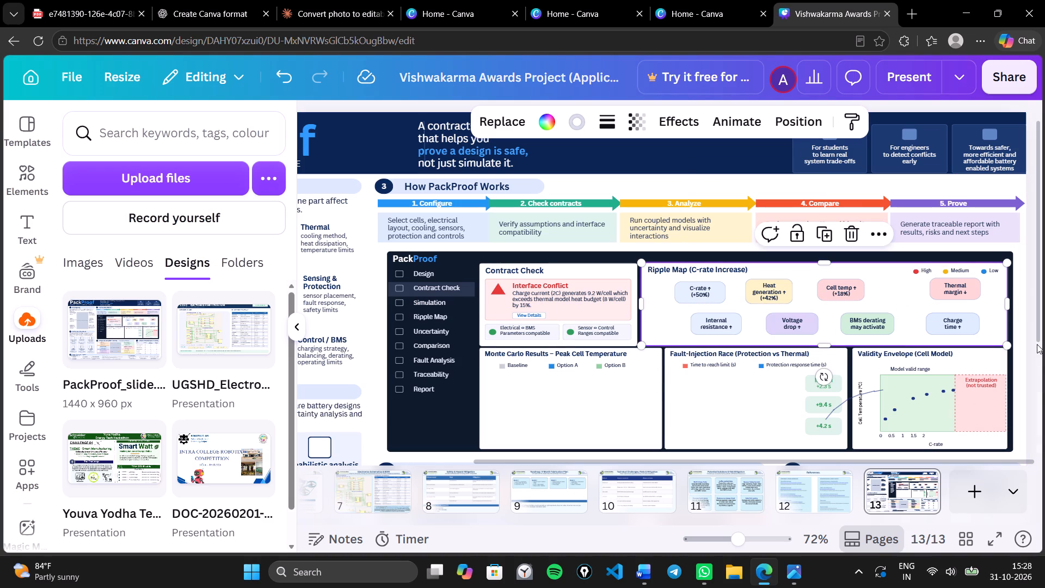
left_click(1034, 352)
Delete the text box with the section 6 heading, Target Users and Impact, lying over the light-blue band.
scroll(543, 319, "down", 2)
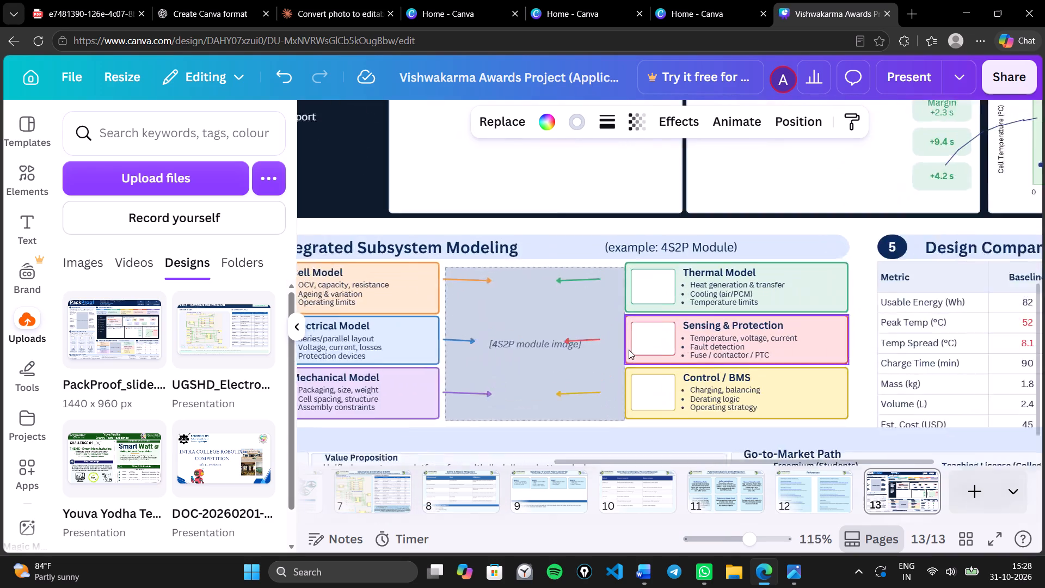
scroll(575, 250, "down", 3)
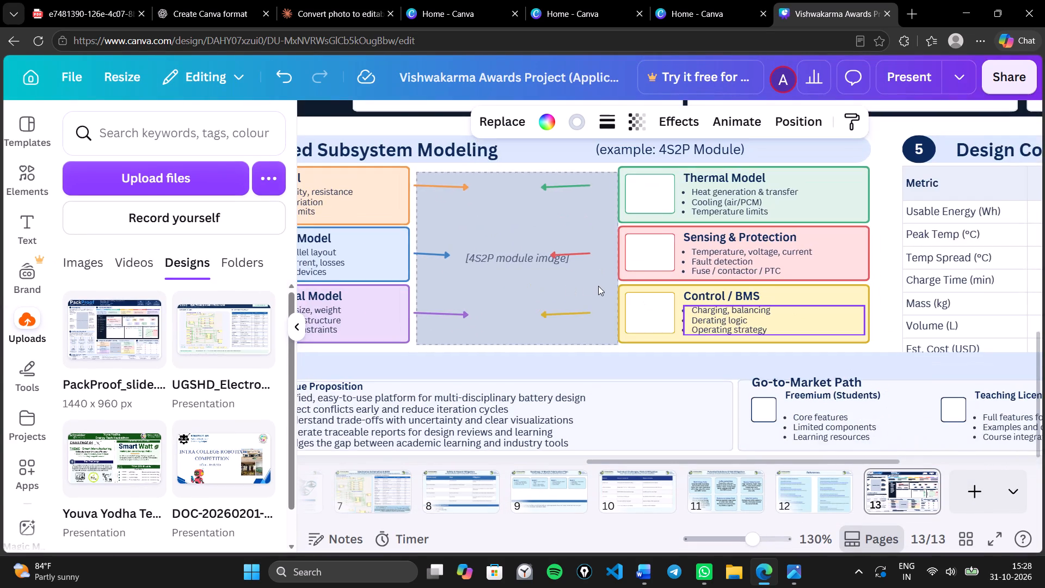
left_click(872, 402)
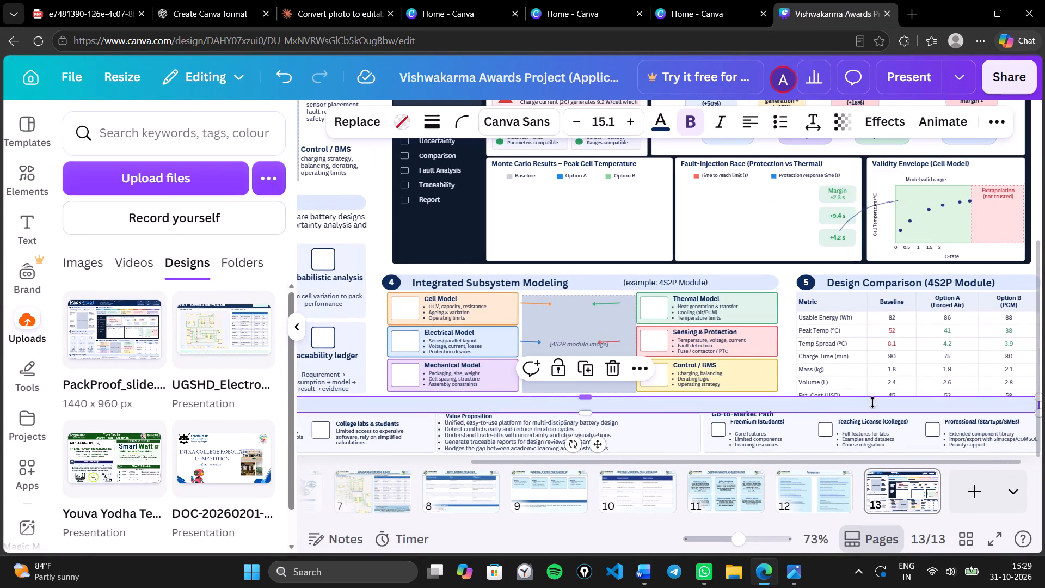
left_click(604, 366)
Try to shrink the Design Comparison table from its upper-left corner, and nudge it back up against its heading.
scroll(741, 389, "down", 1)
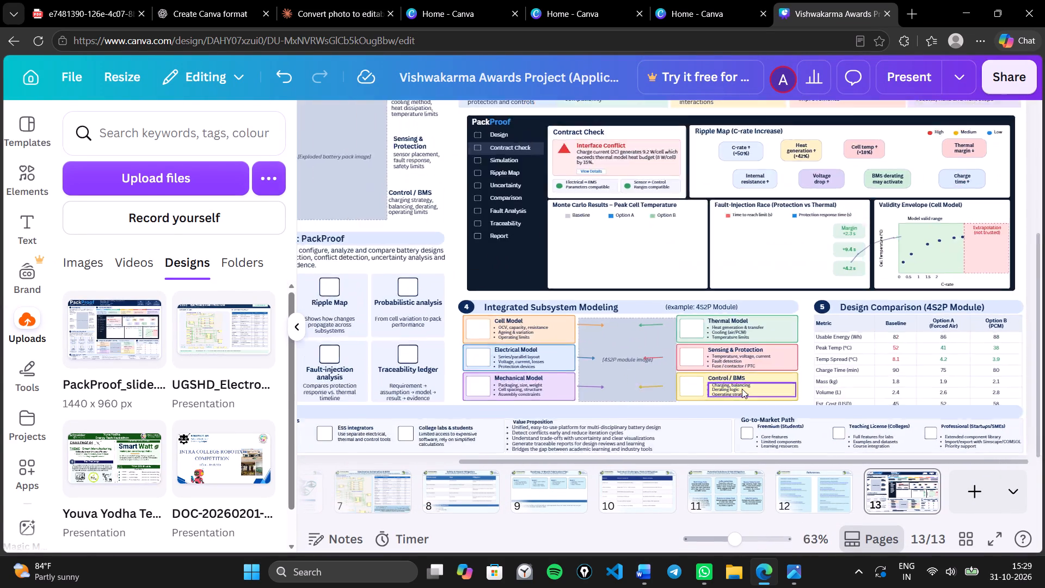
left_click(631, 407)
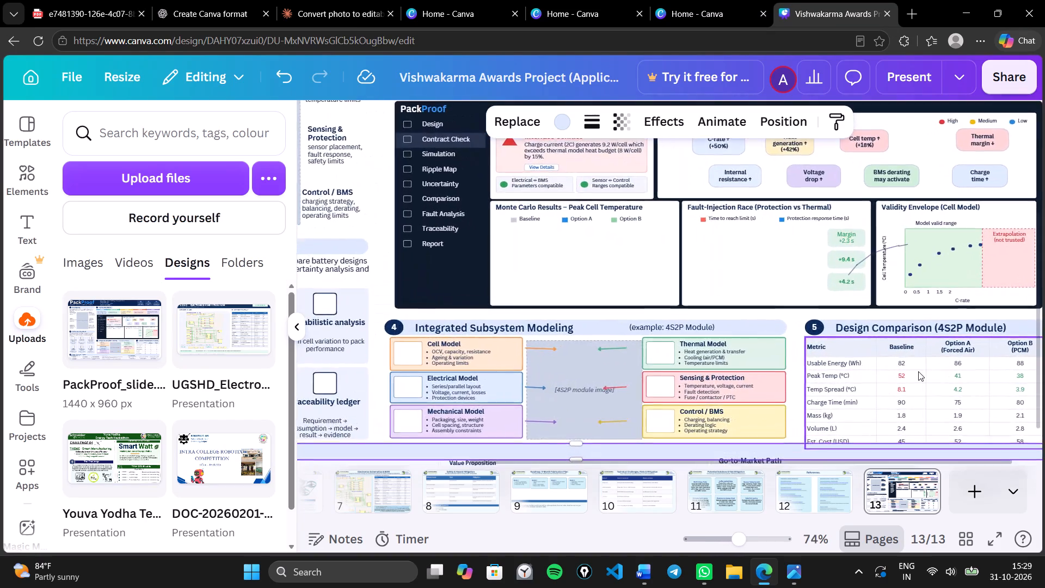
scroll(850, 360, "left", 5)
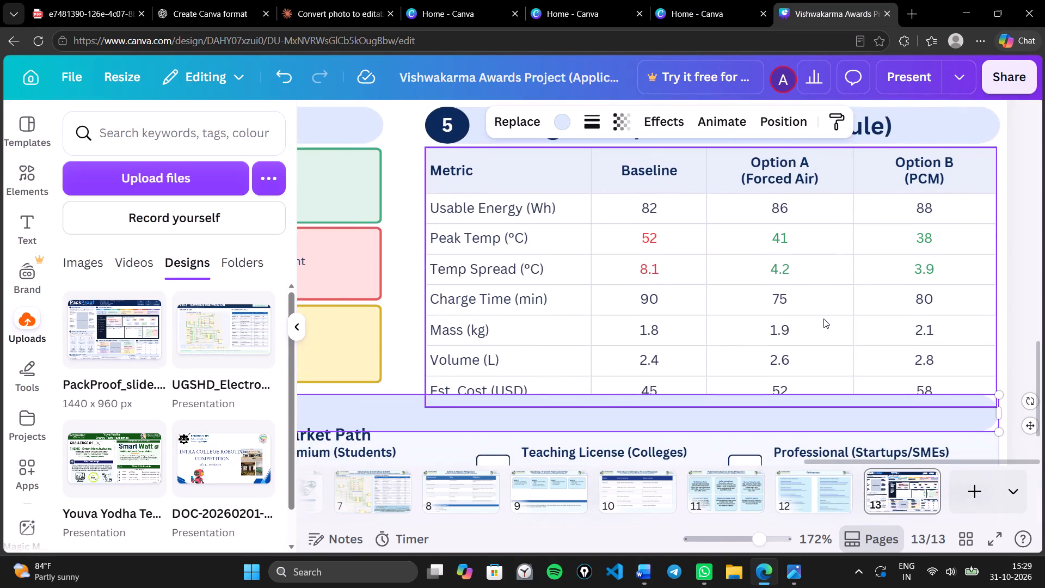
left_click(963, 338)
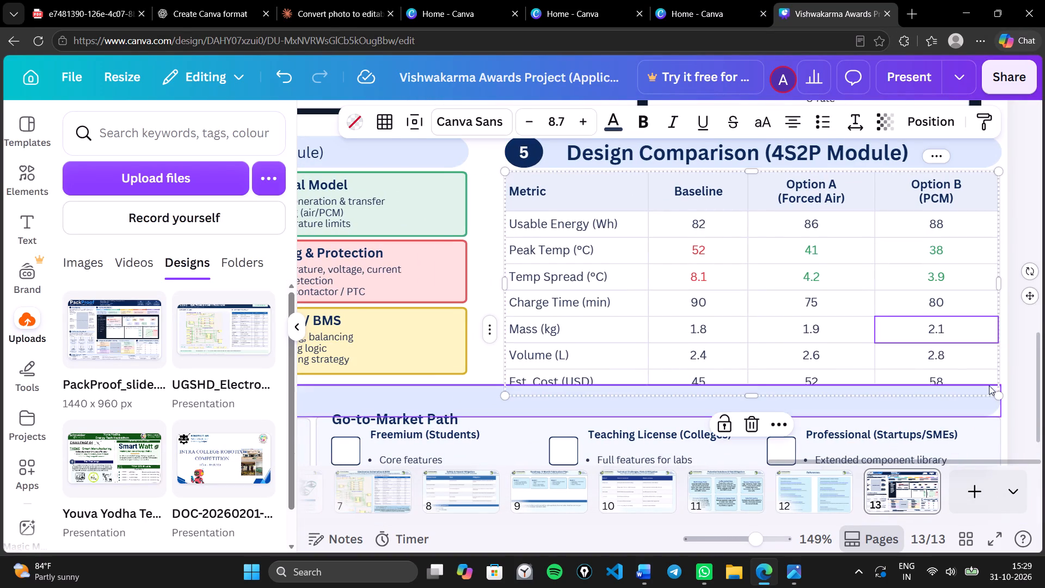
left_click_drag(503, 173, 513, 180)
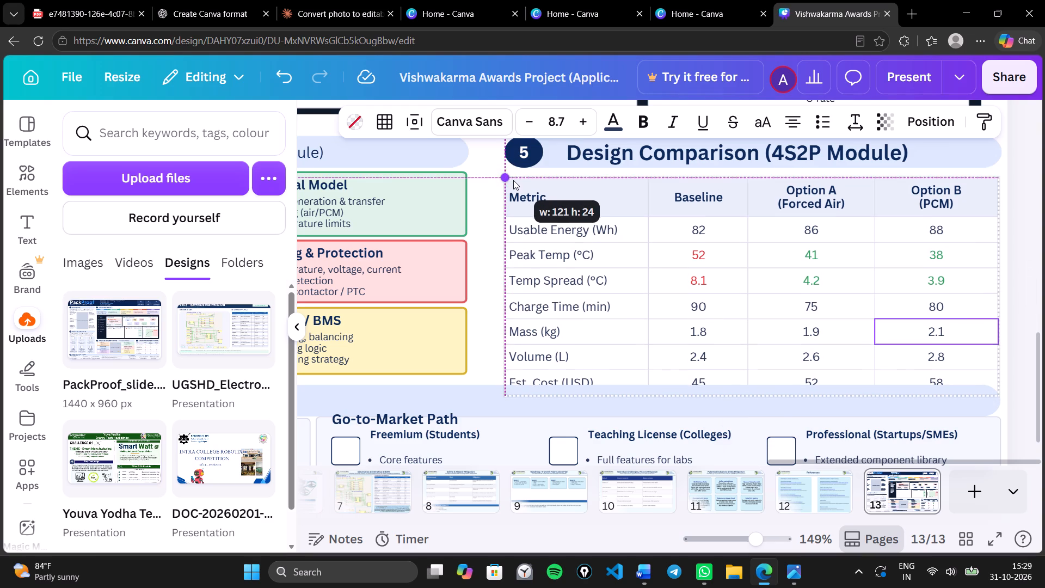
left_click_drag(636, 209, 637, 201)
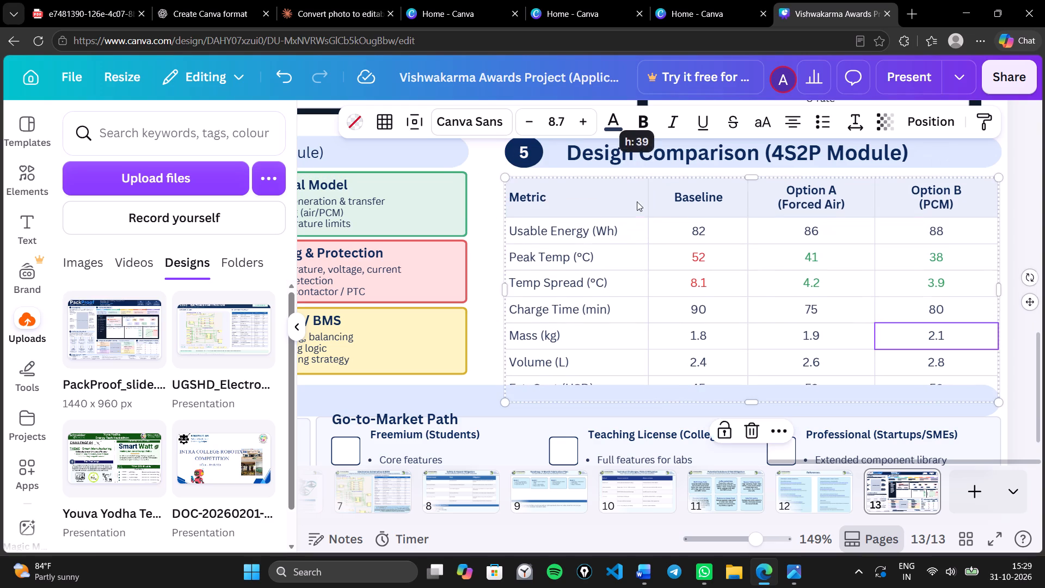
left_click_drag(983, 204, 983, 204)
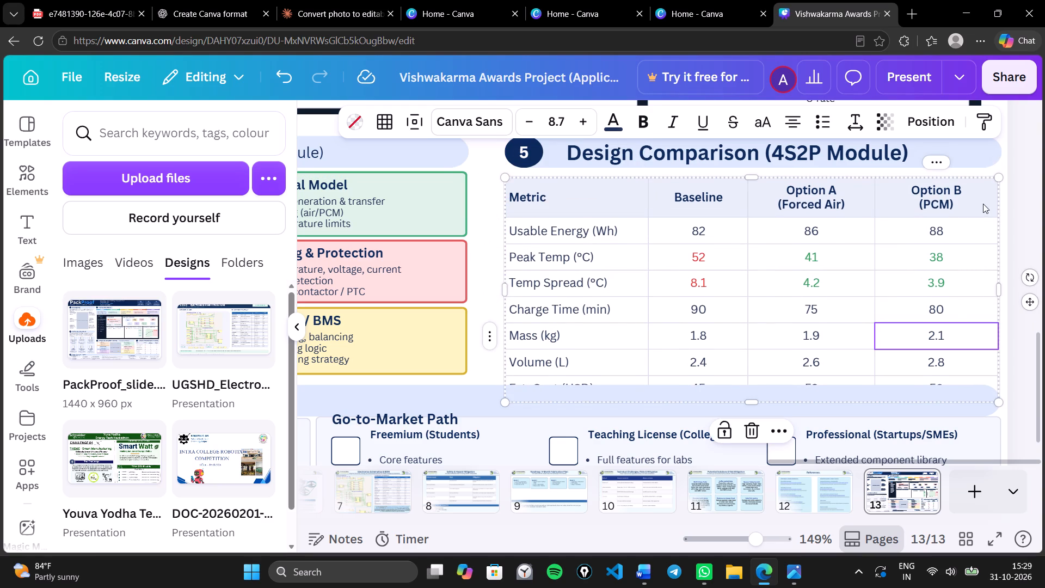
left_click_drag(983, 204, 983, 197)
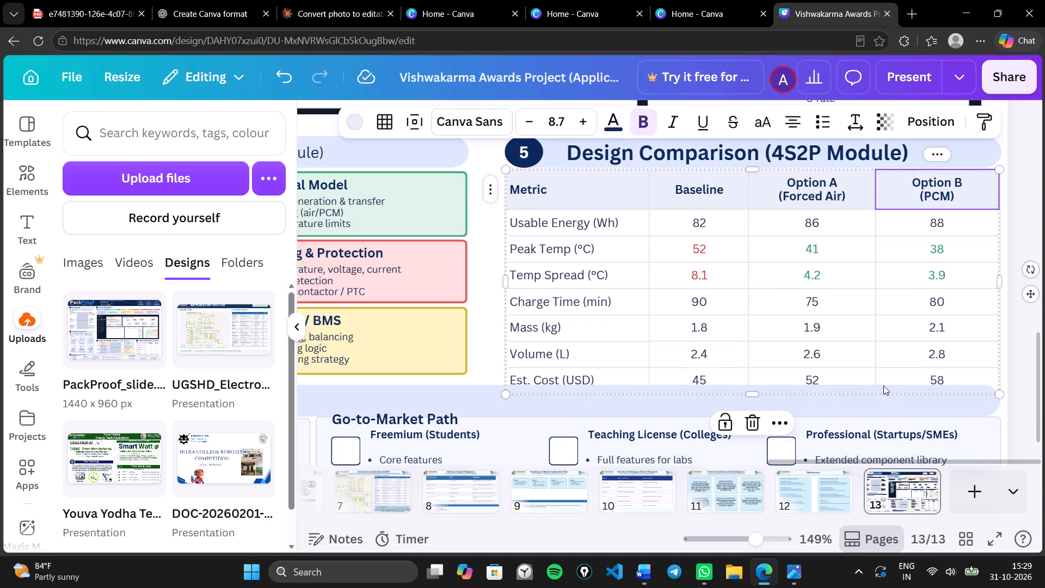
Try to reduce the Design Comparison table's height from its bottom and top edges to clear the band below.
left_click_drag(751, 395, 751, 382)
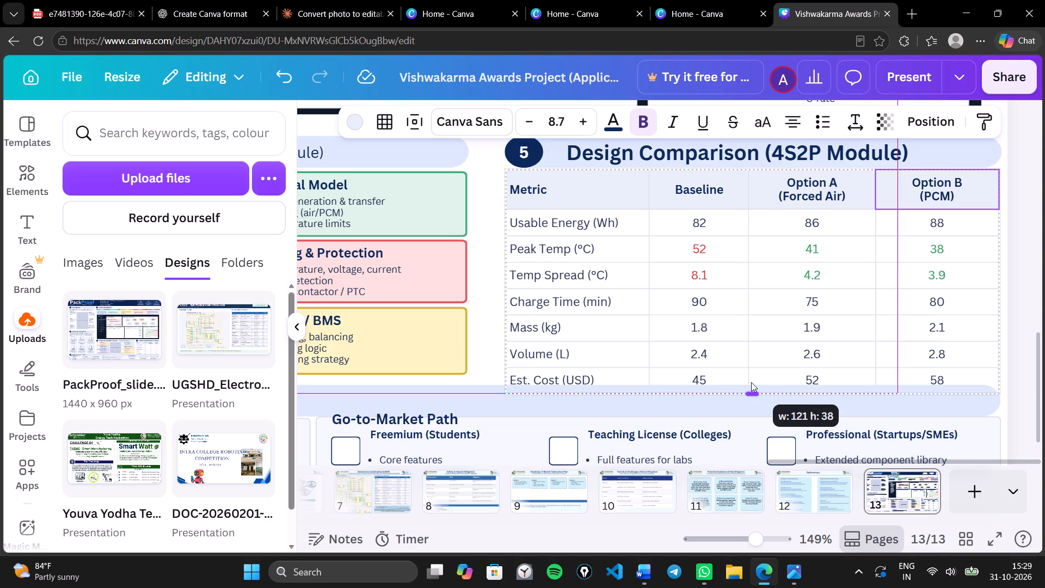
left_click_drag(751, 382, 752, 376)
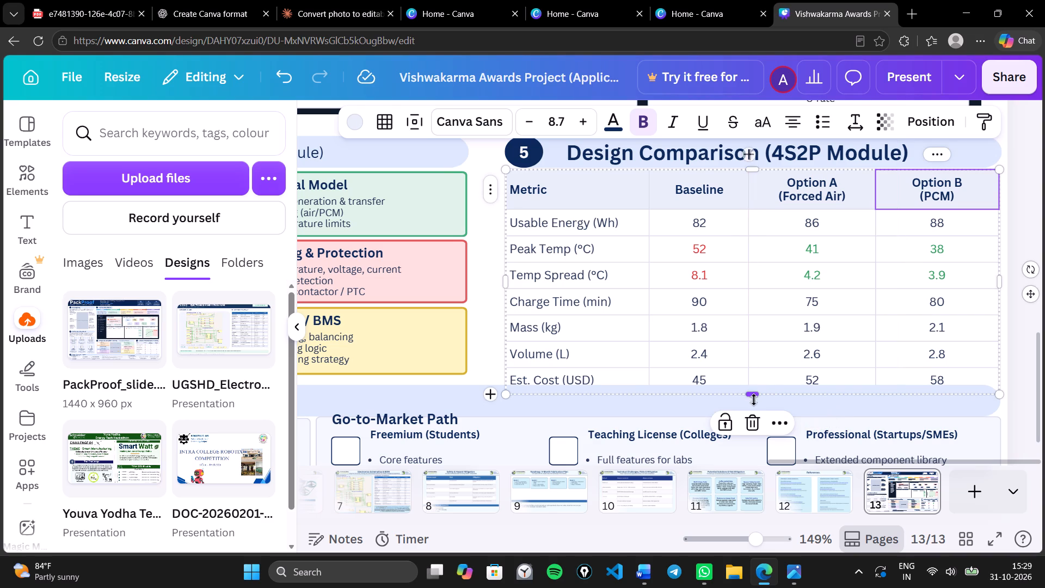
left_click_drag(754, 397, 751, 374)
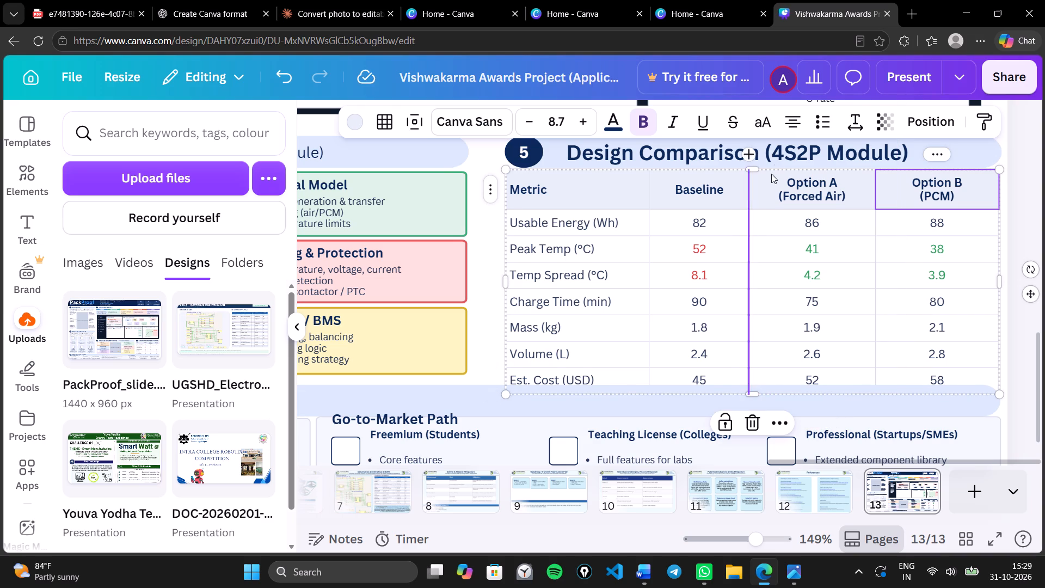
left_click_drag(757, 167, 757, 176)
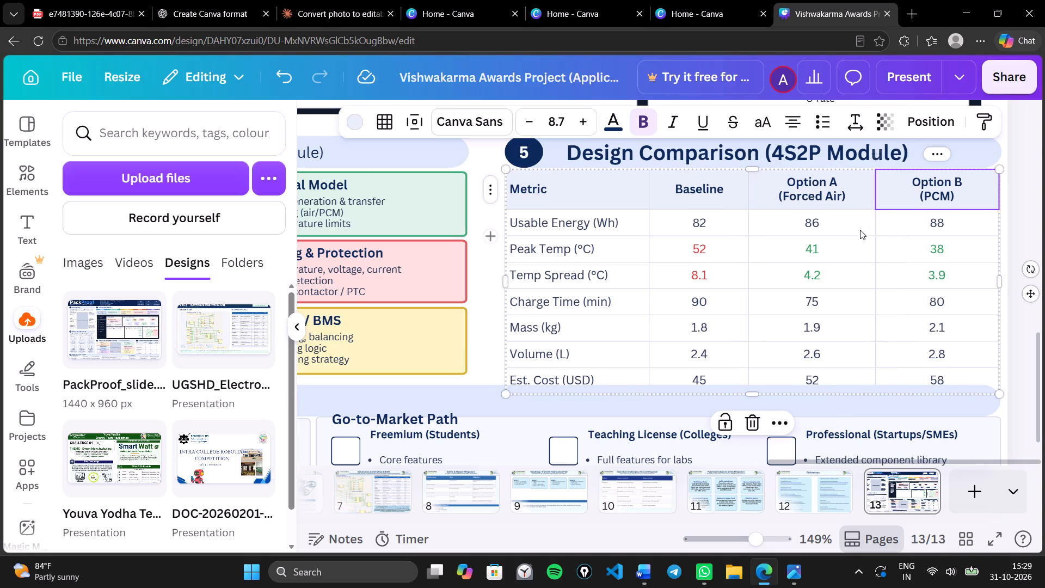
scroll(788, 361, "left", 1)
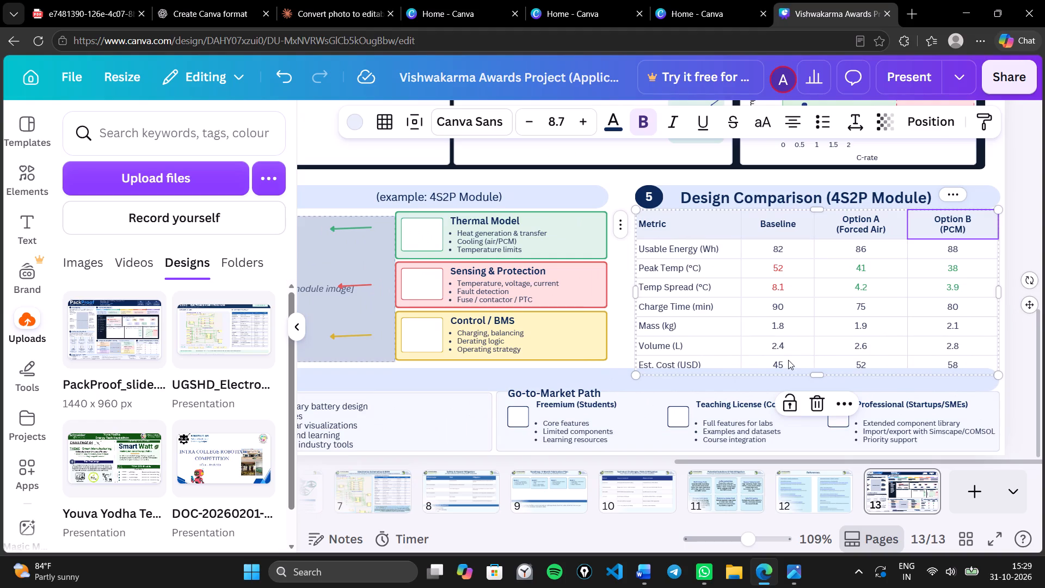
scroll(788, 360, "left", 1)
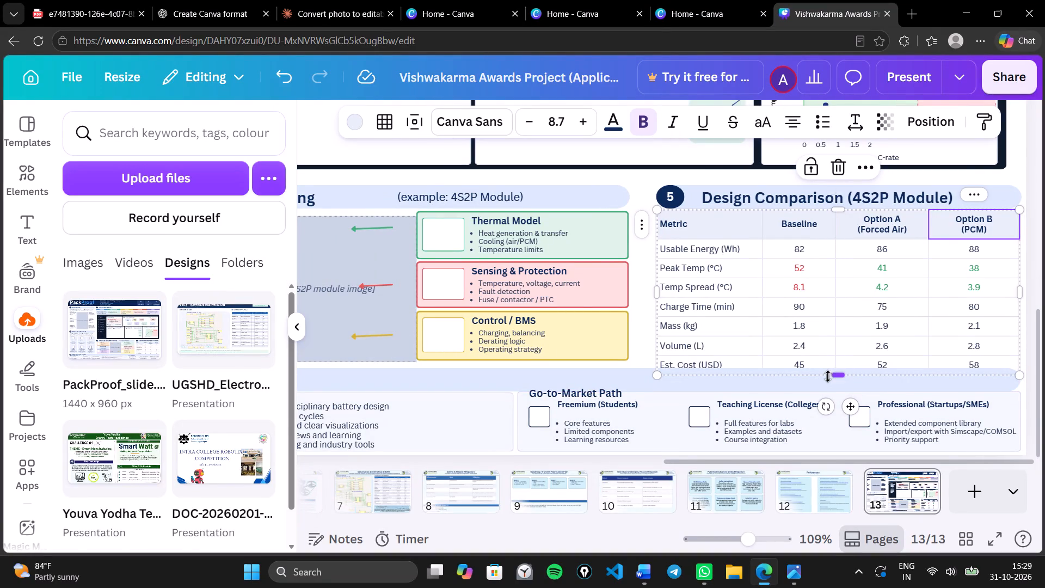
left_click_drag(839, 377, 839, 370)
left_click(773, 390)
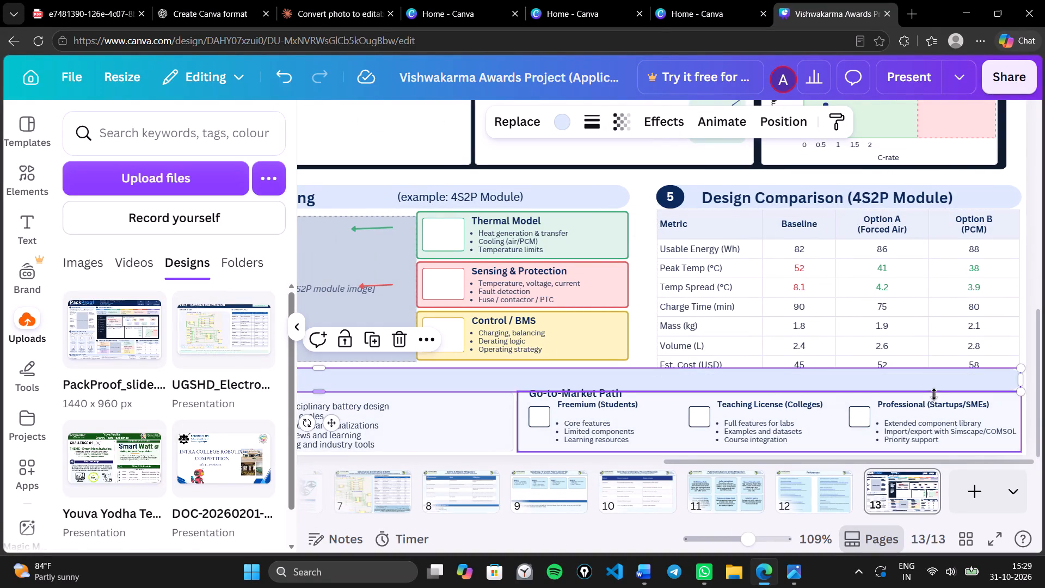
Narrow the Design Comparison table from its left side and move it up so the Est. Cost row clears the section 6 band.
left_click(959, 333)
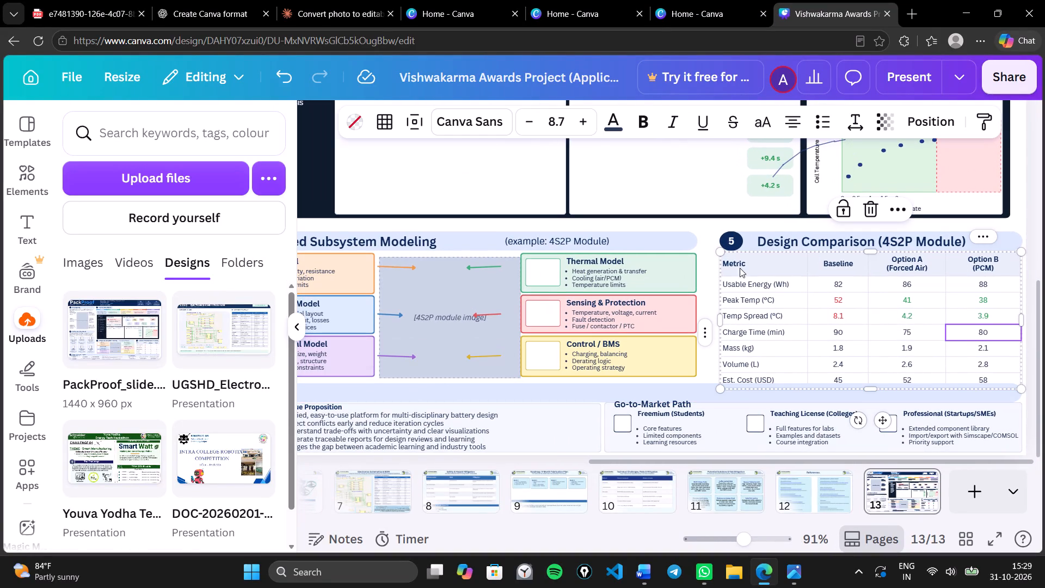
left_click_drag(718, 250, 742, 266)
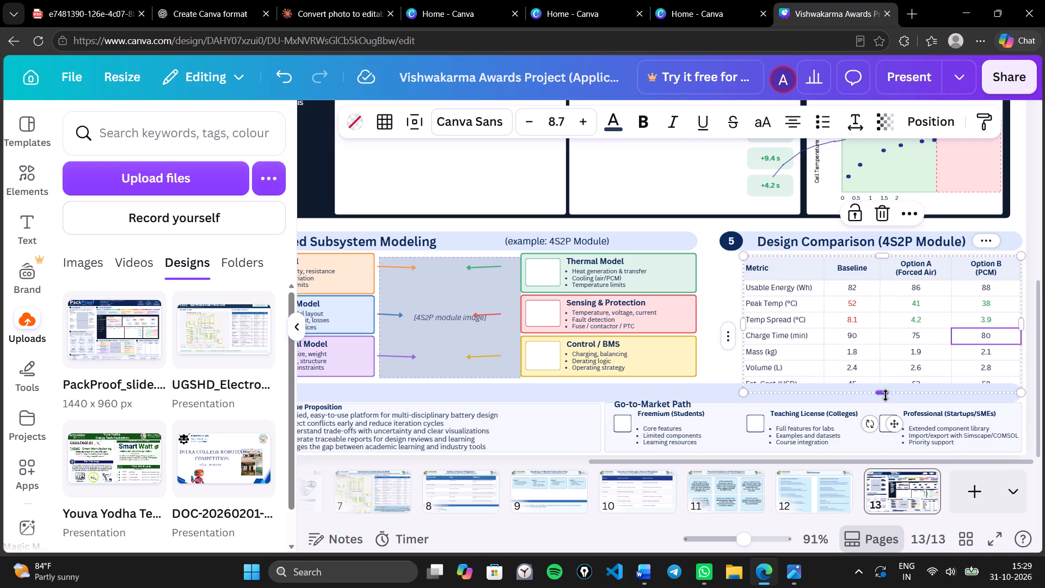
left_click_drag(884, 394, 883, 380)
left_click_drag(871, 266, 865, 254)
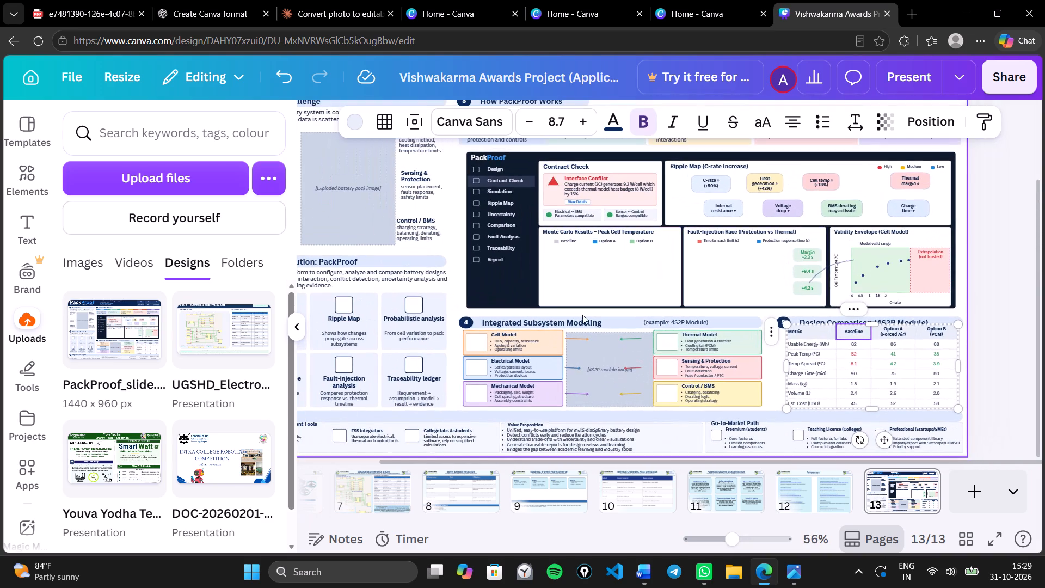
Move the Design Comparison table down out of the way and raise the section 5 number, title and heading band slightly.
left_click(478, 324)
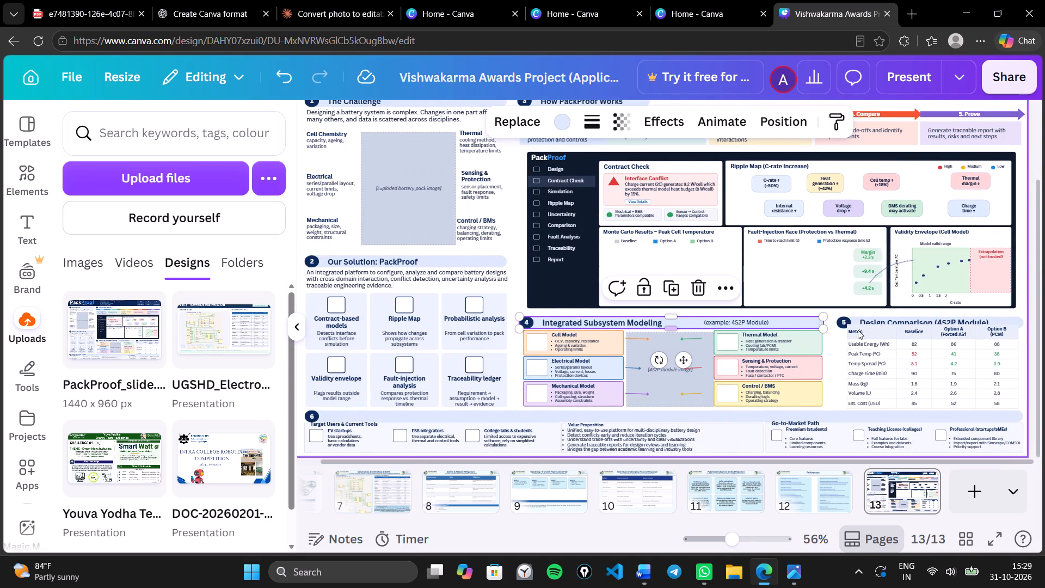
scroll(893, 342, "left", 2)
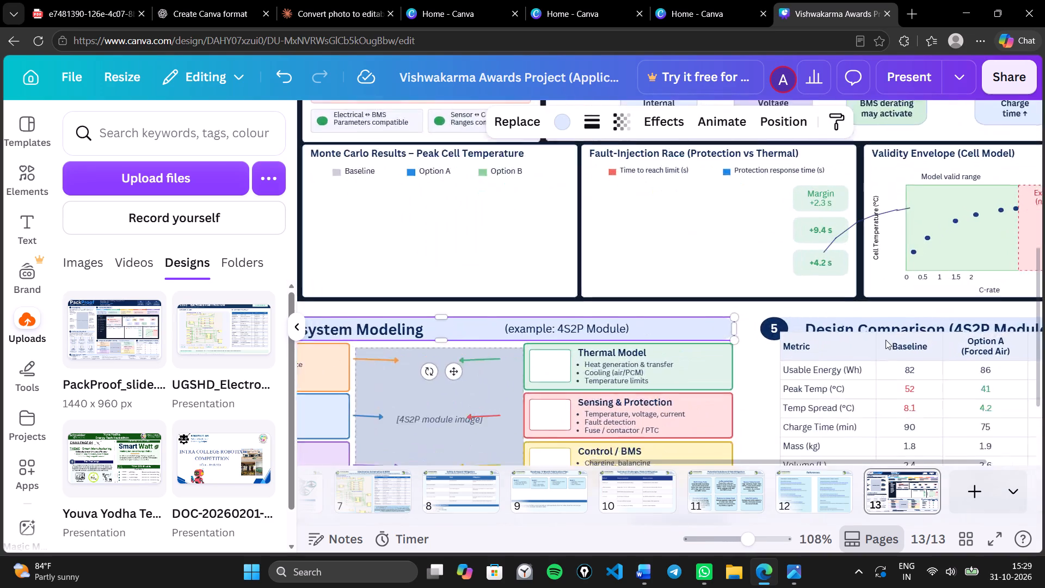
left_click_drag(823, 351, 813, 383)
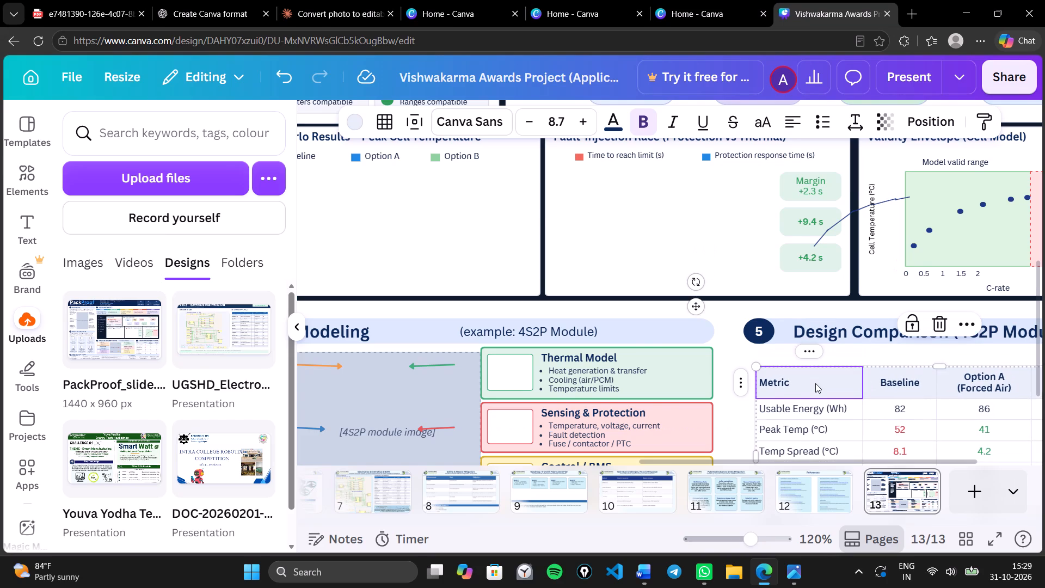
left_click(726, 289)
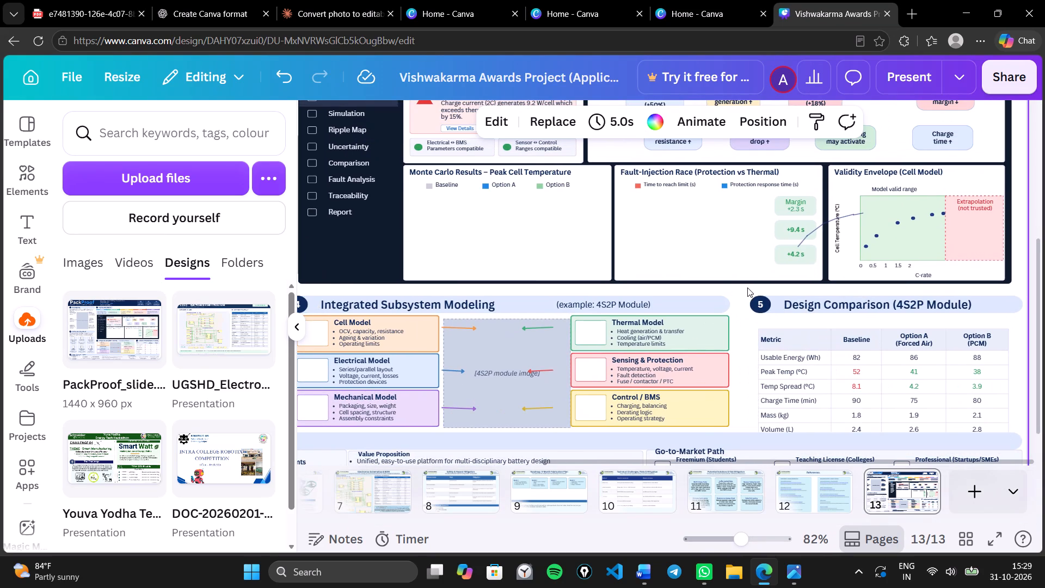
left_click_drag(747, 287, 917, 309)
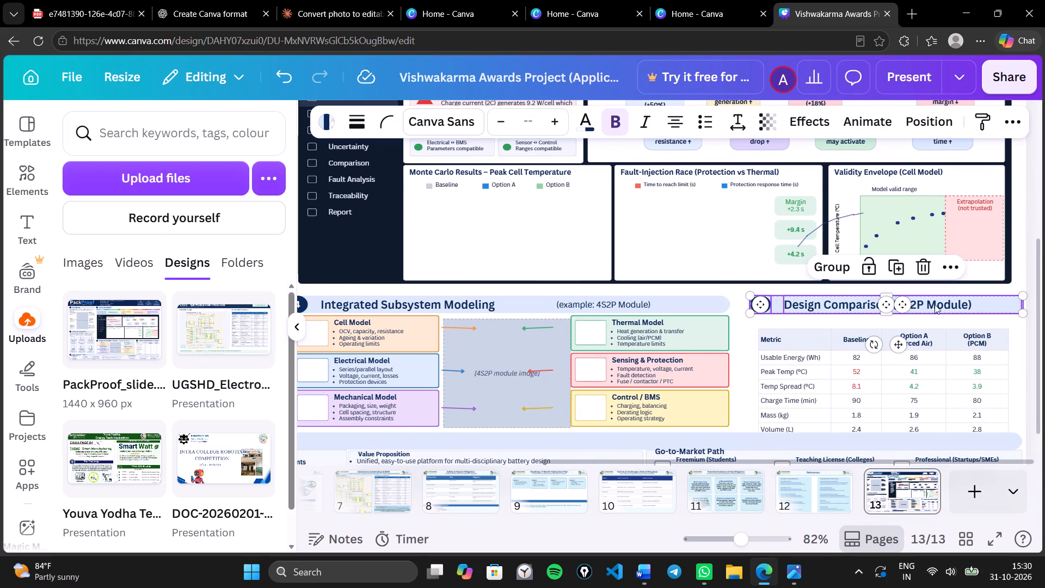
left_click_drag(939, 303, 939, 296)
left_click(1018, 321)
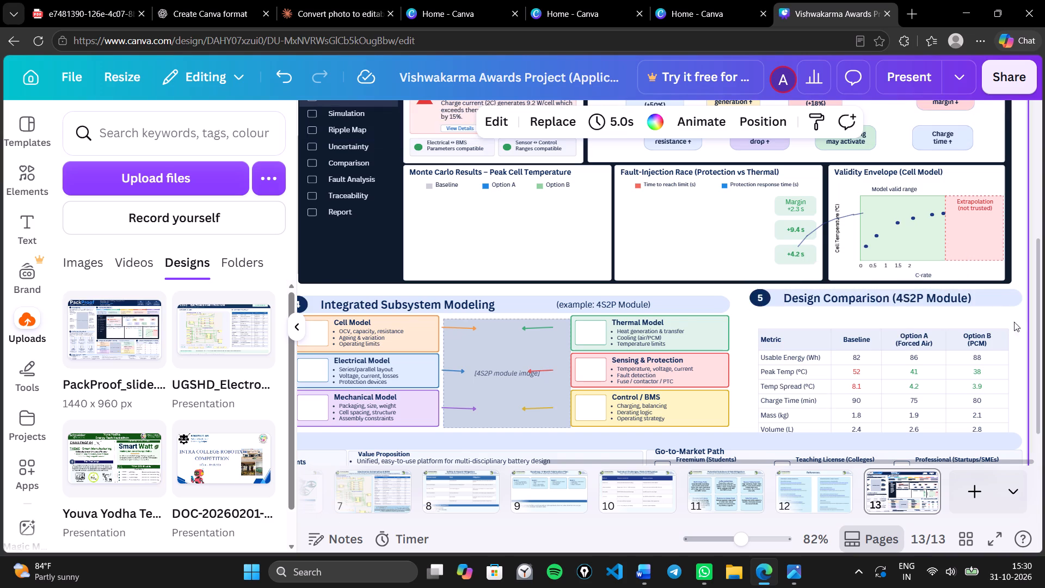
Move the Design Comparison table back up to sit directly beneath its raised section 5 heading.
left_click_drag(953, 347, 957, 329)
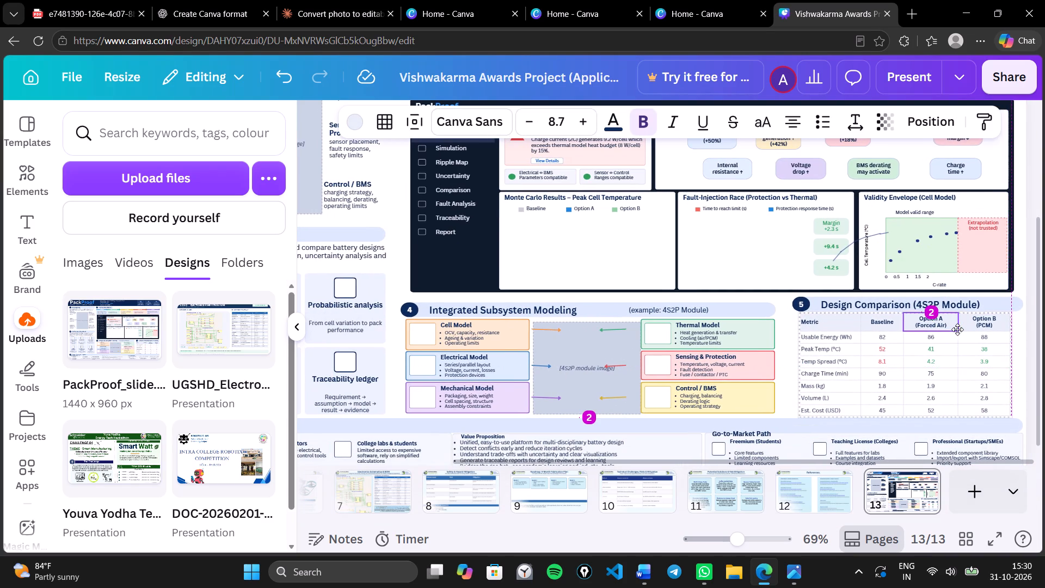
left_click_drag(957, 329, 956, 332)
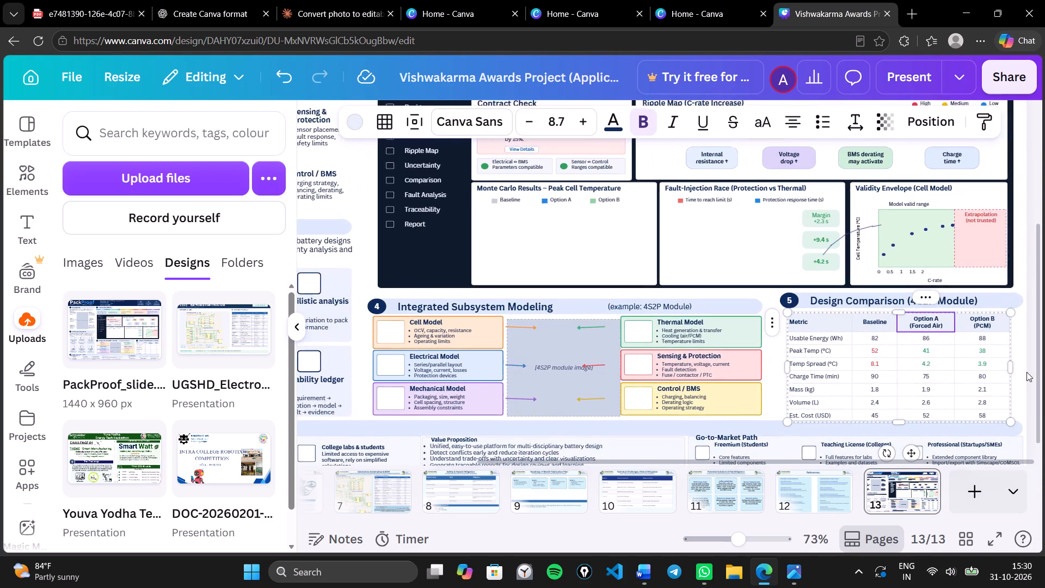
scroll(747, 336, "down", 2)
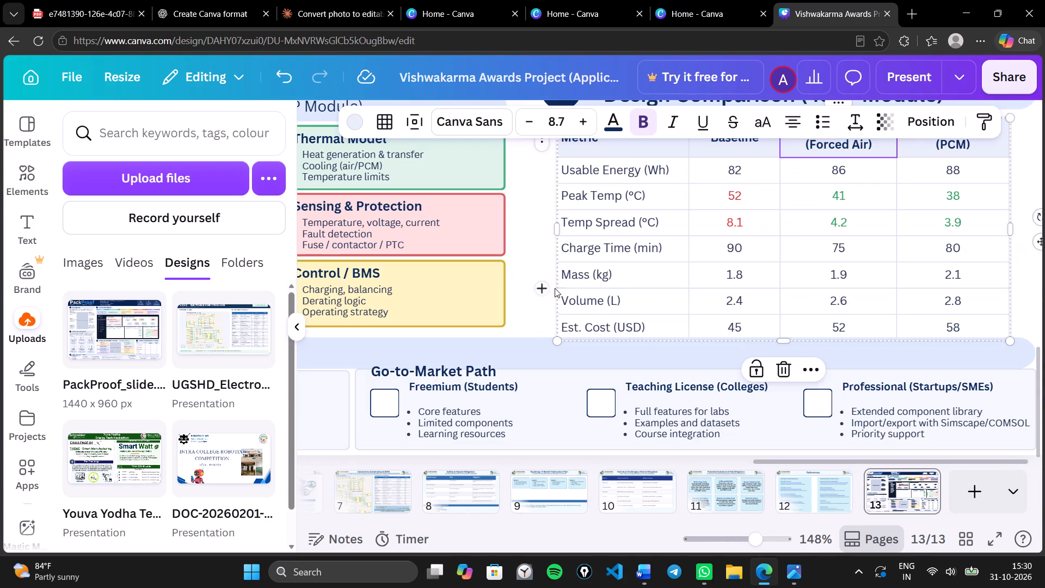
left_click(521, 226)
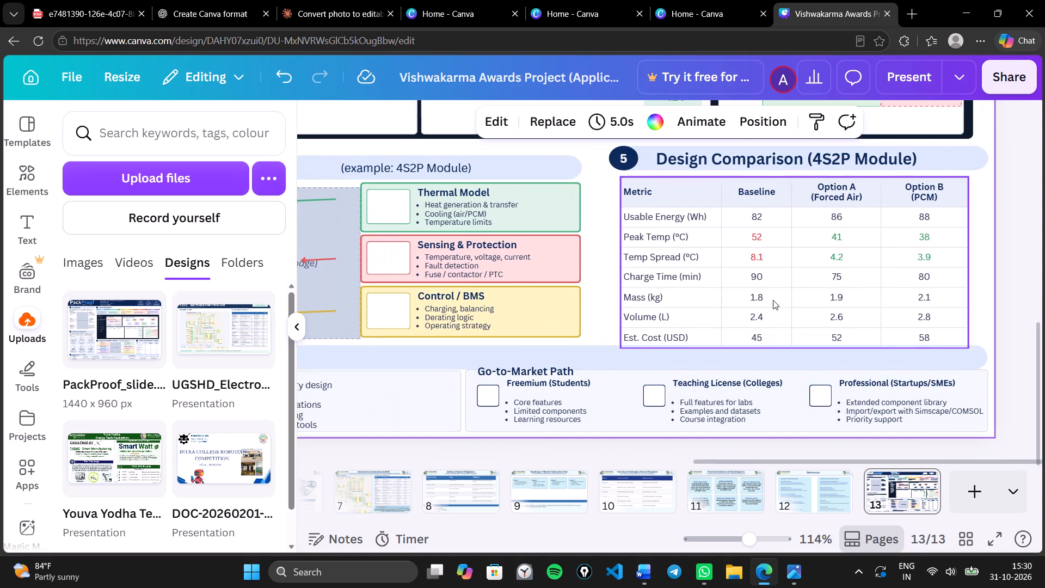
Widen the Design Comparison table on both sides to match its heading band and nudge it up clear of the section 6 band.
left_click(773, 300)
left_click_drag(653, 285, 646, 284)
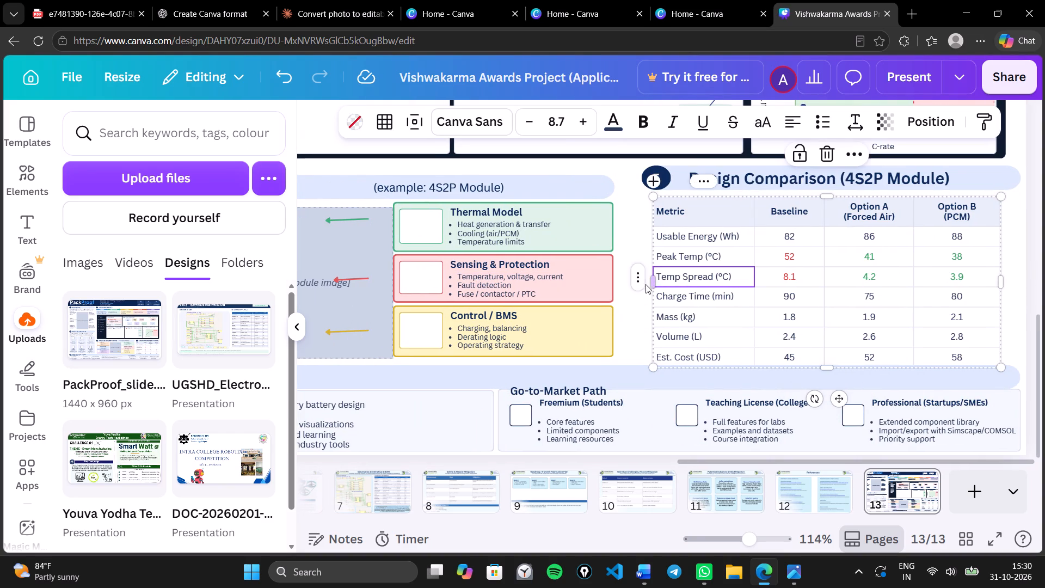
left_click_drag(646, 284, 634, 280)
left_click_drag(650, 281, 638, 280)
left_click_drag(999, 278, 1014, 281)
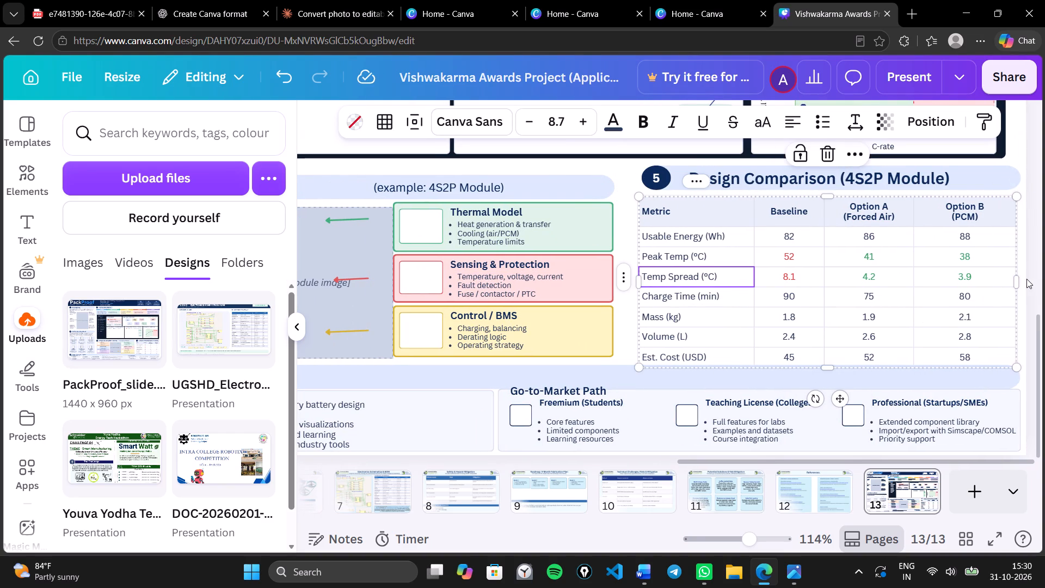
left_click(1026, 278)
left_click(864, 258)
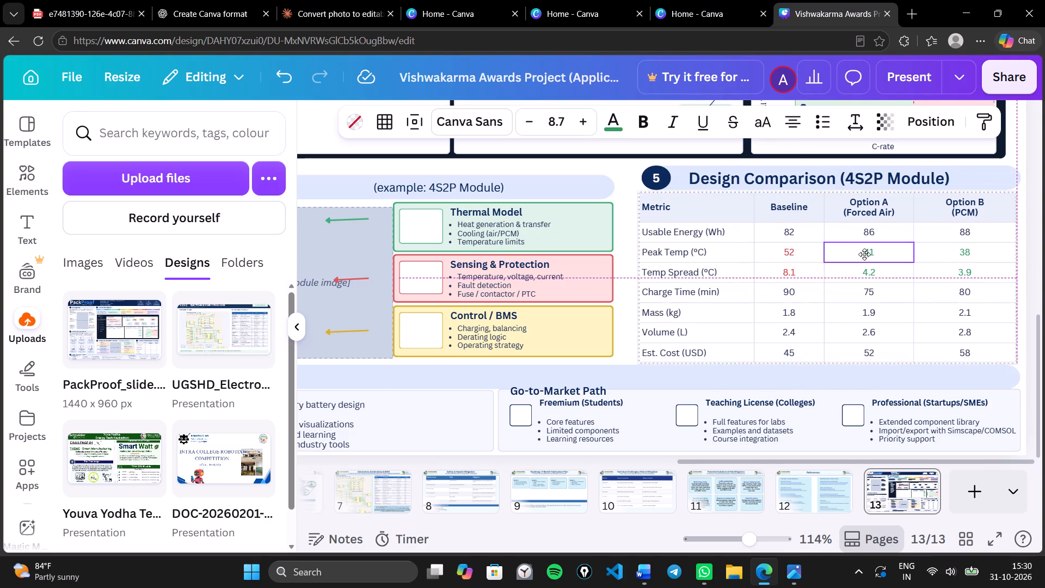
left_click(625, 295)
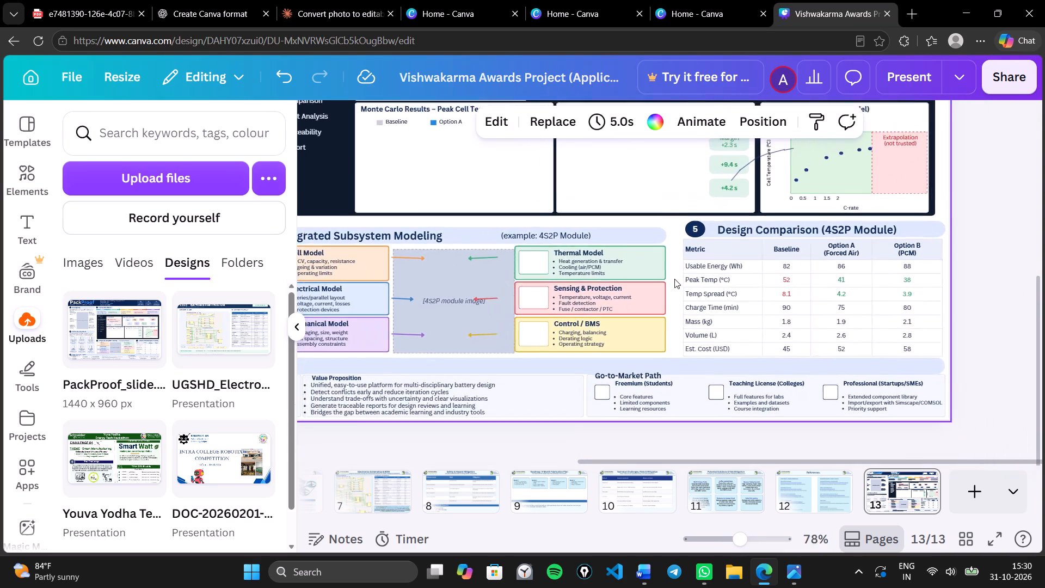
Examine the whole infographic page for remaining misaligned or overlapping elements.
scroll(648, 318, "down", 1)
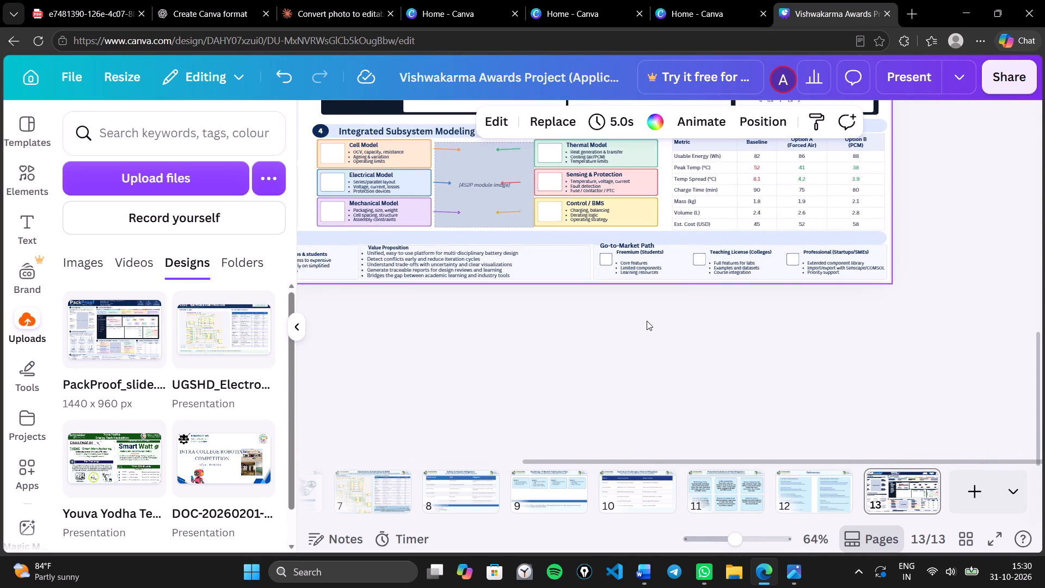
scroll(646, 321, "up", 2)
scroll(650, 443, "down", 2)
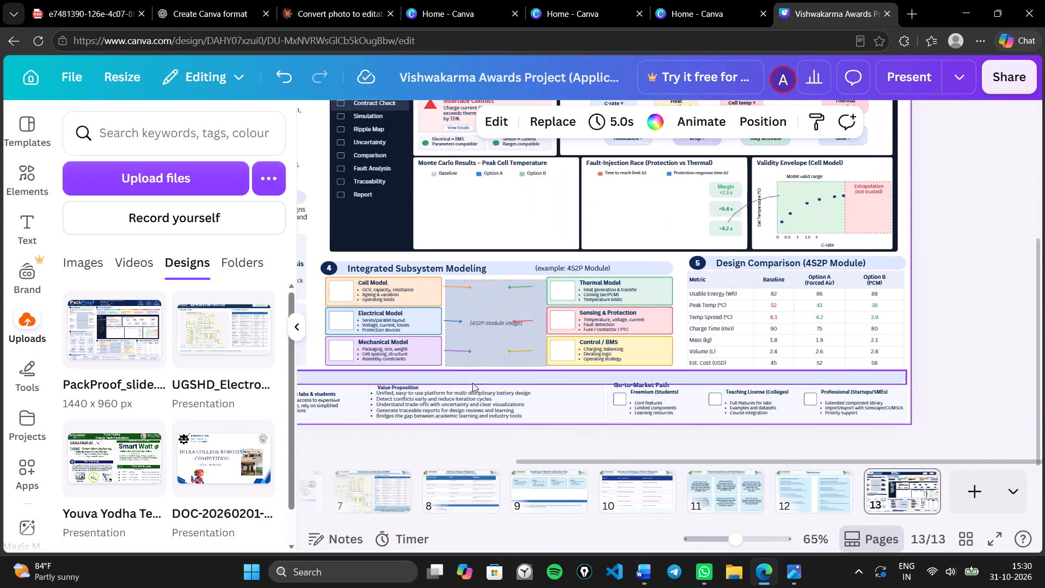
scroll(460, 383, "down", 1)
scroll(522, 399, "right", 3)
scroll(498, 291, "right", 1)
scroll(410, 365, "up", 4)
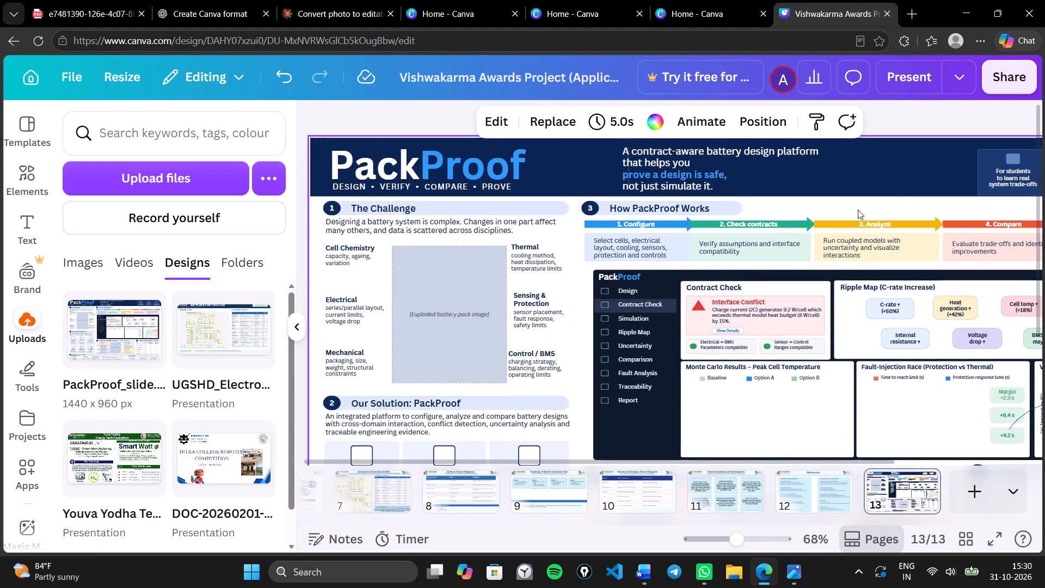
scroll(858, 210, "left", 2)
scroll(858, 210, "right", 1)
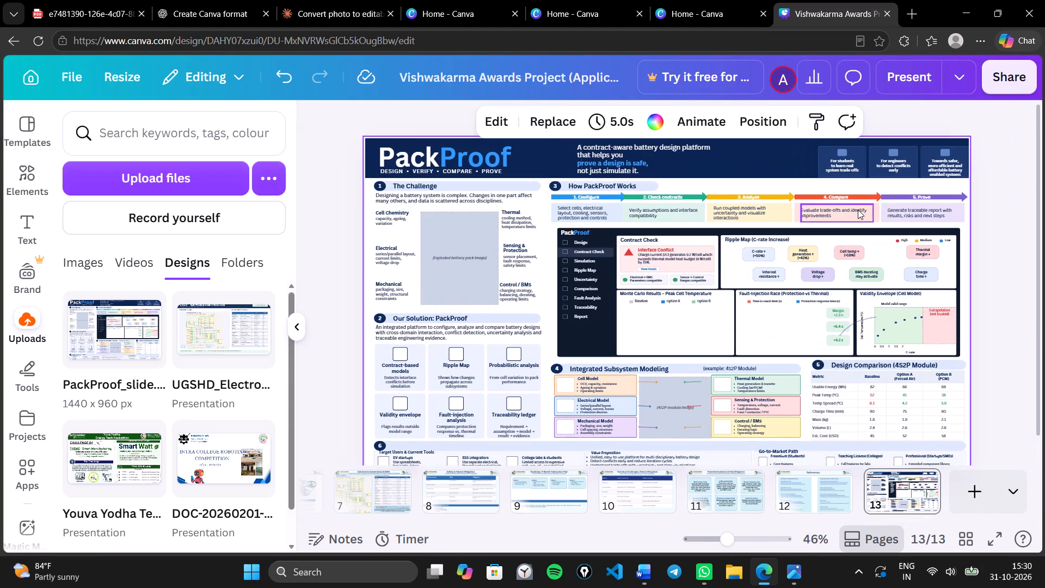
Select all the stray dark-blue curve segments together and move them onto the data points of the Validity Envelope chart.
scroll(858, 210, "right", 1)
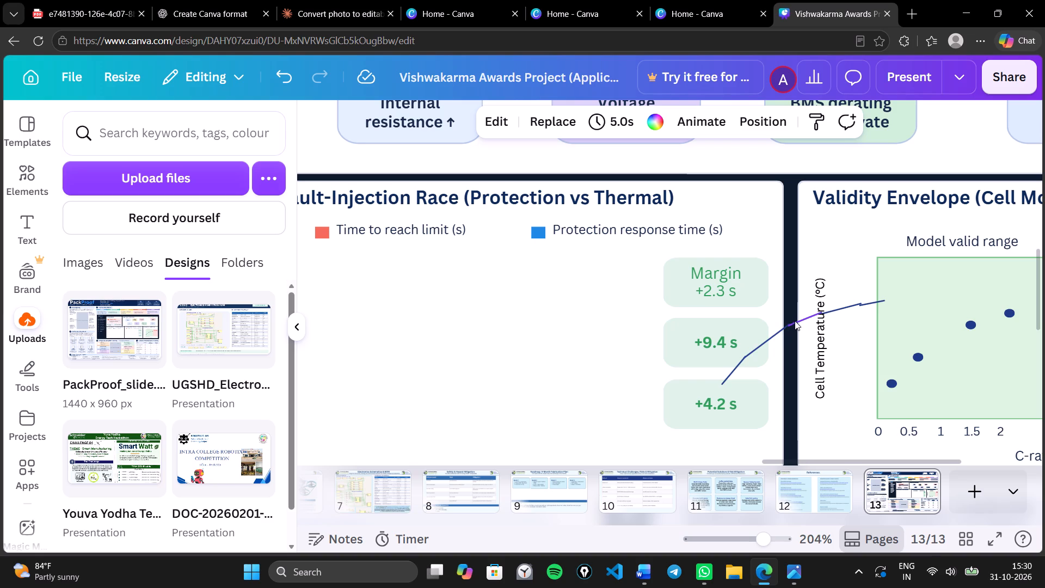
left_click(796, 322)
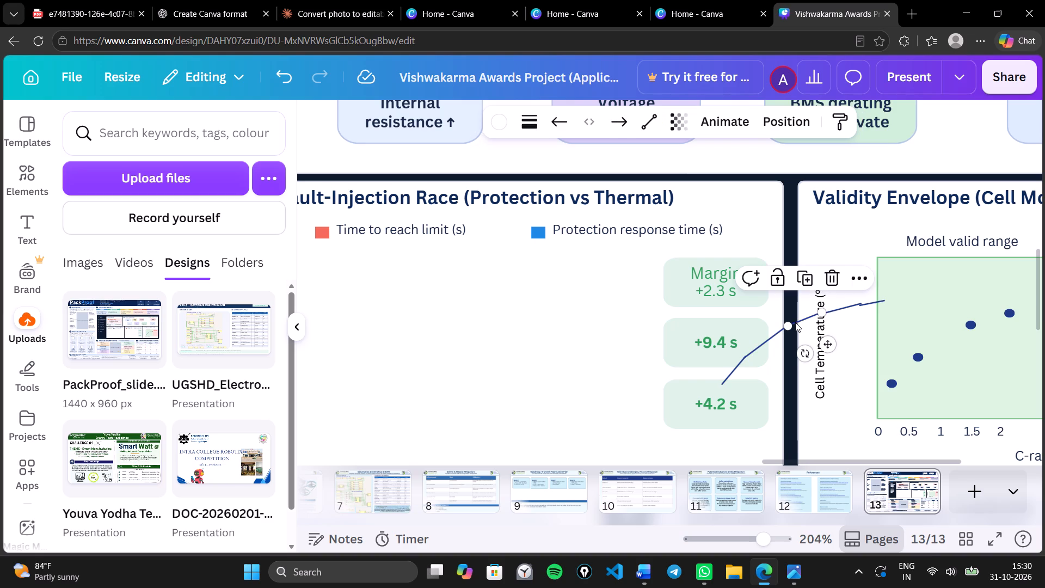
left_click(740, 362)
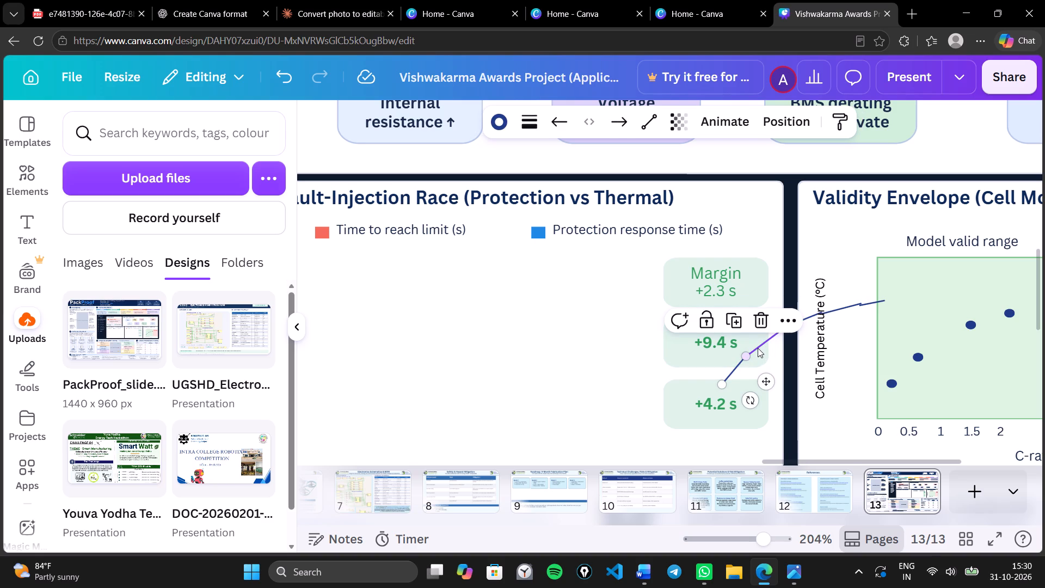
left_click(758, 348, "shift")
left_click(806, 317, "shift")
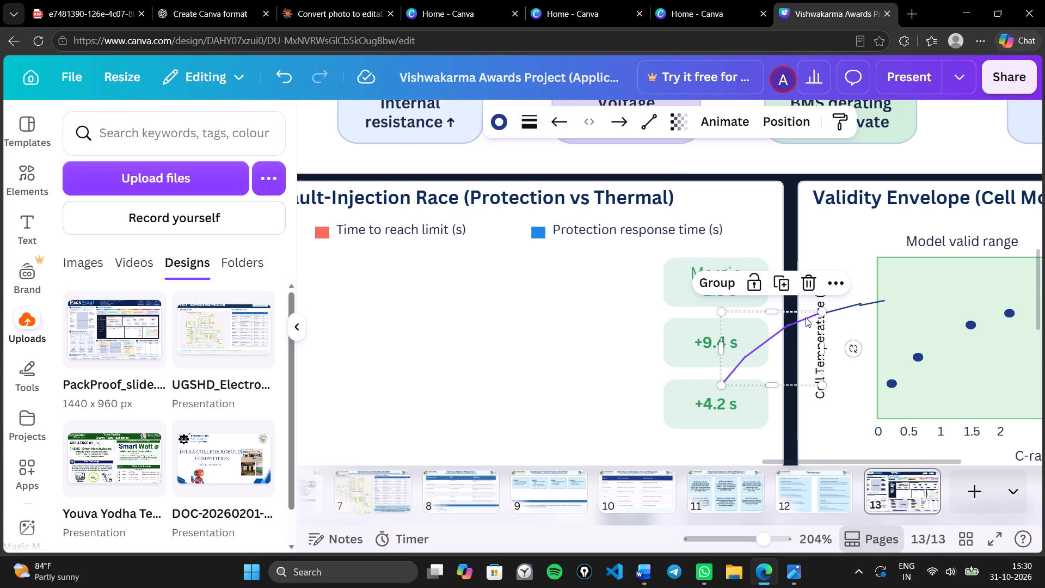
left_click(840, 308, "shift")
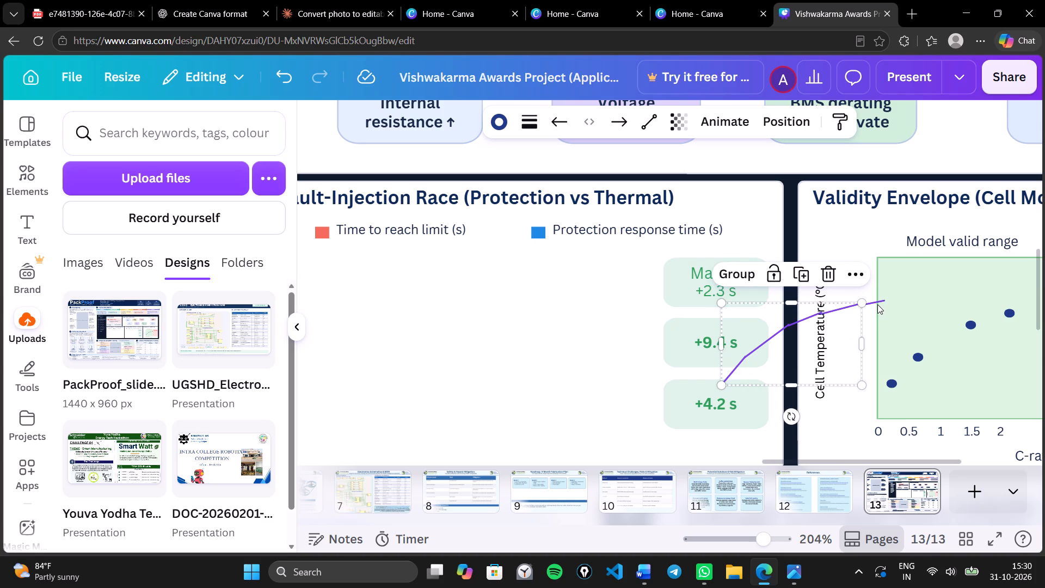
left_click(875, 303, "shift")
scroll(875, 303, "left", 1)
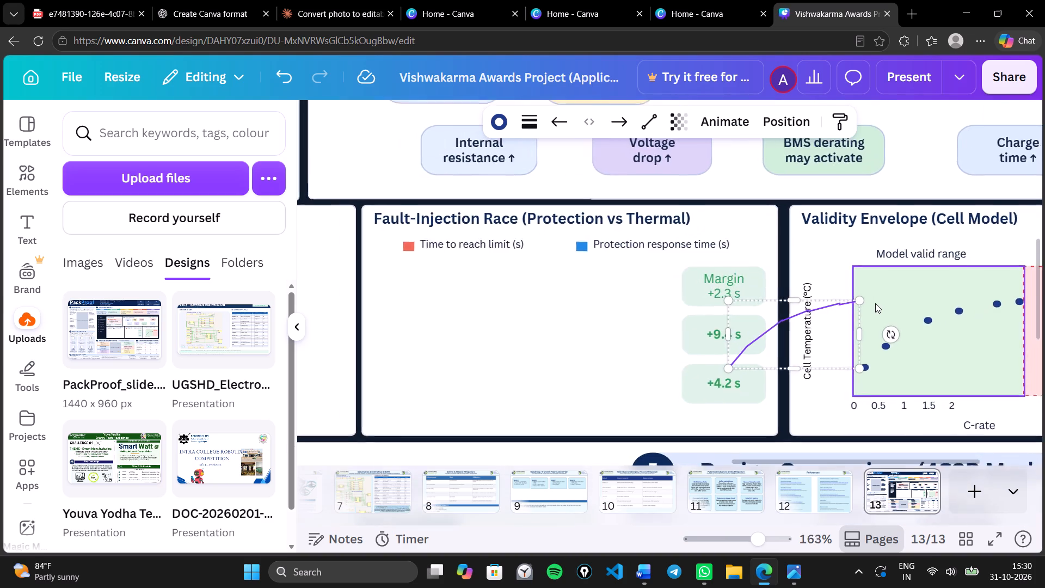
scroll(875, 303, "left", 3)
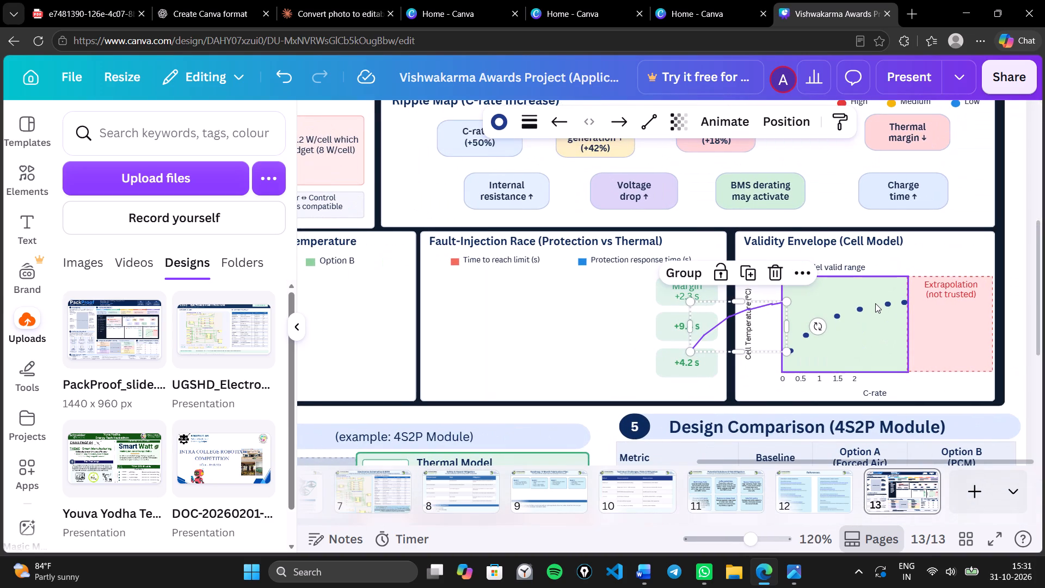
left_click_drag(764, 316, 766, 315)
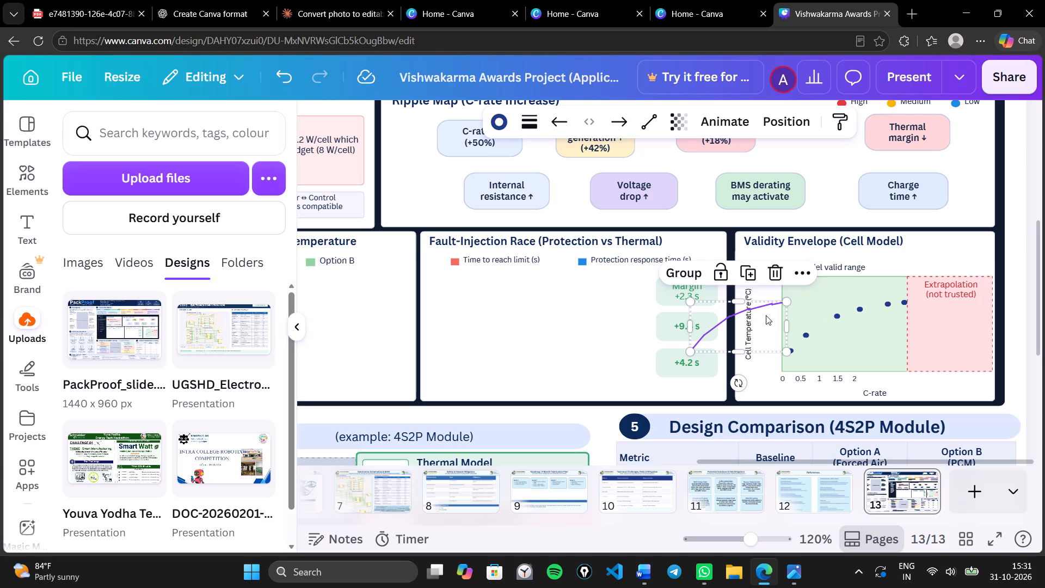
left_click_drag(766, 315, 866, 316)
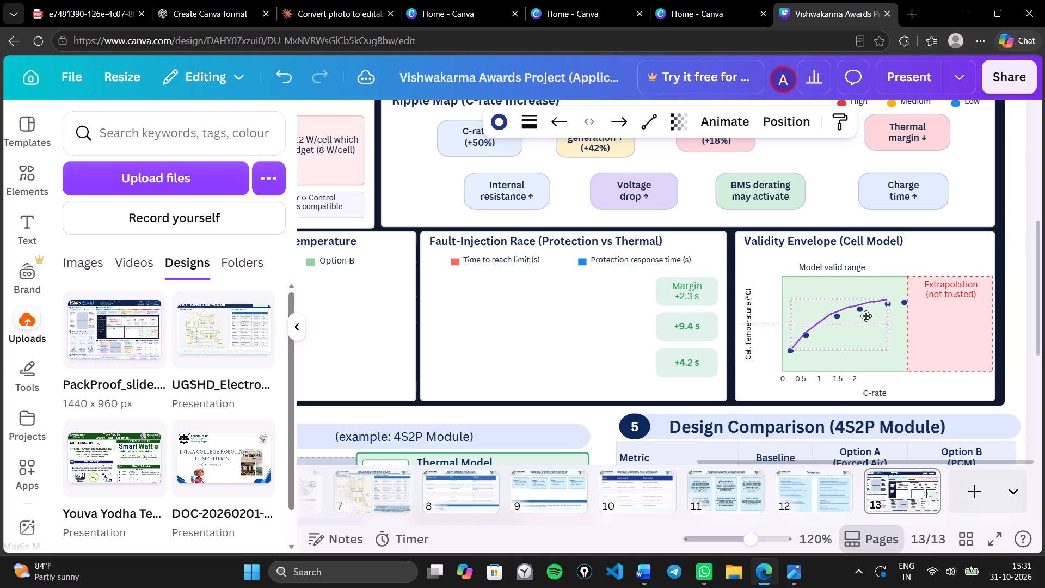
left_click_drag(866, 316, 865, 315)
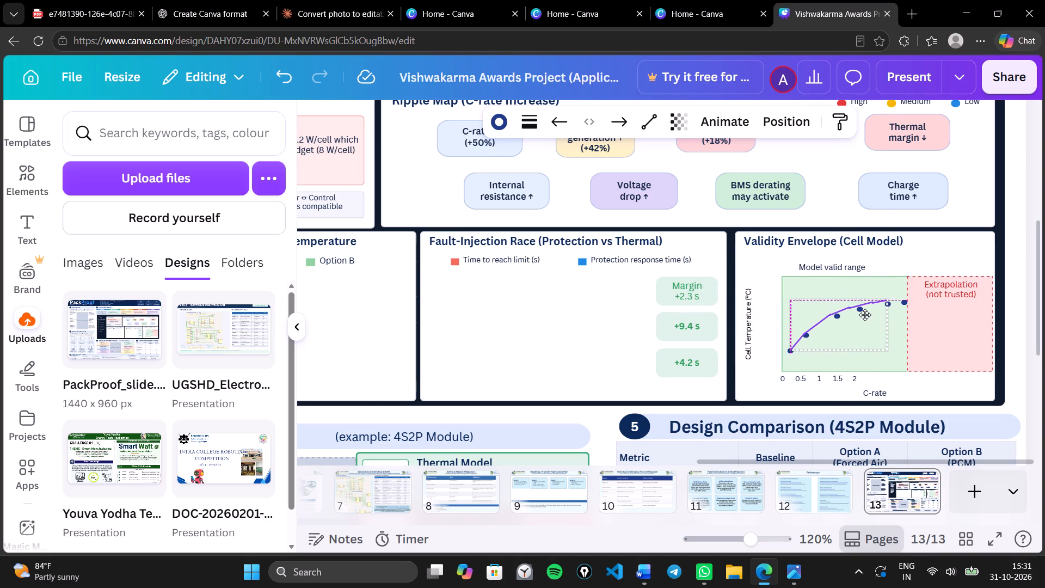
left_click_drag(865, 315, 865, 314)
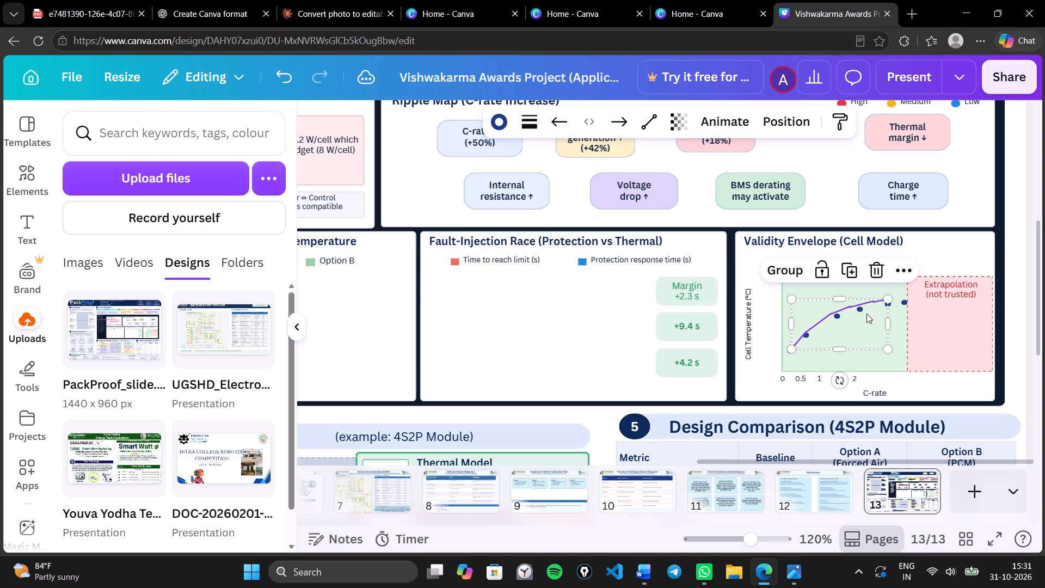
left_click(866, 314)
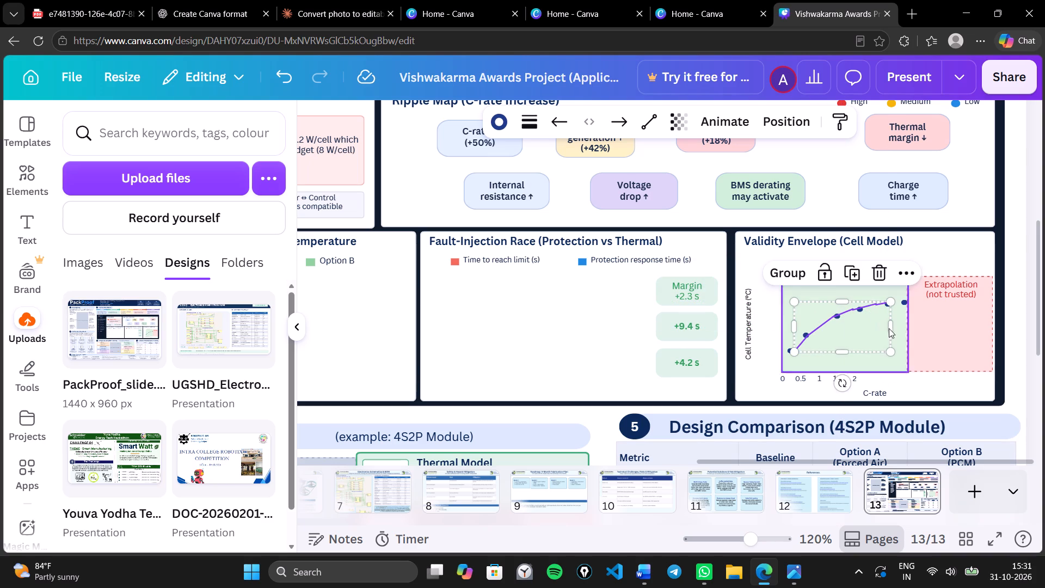
left_click(1017, 391)
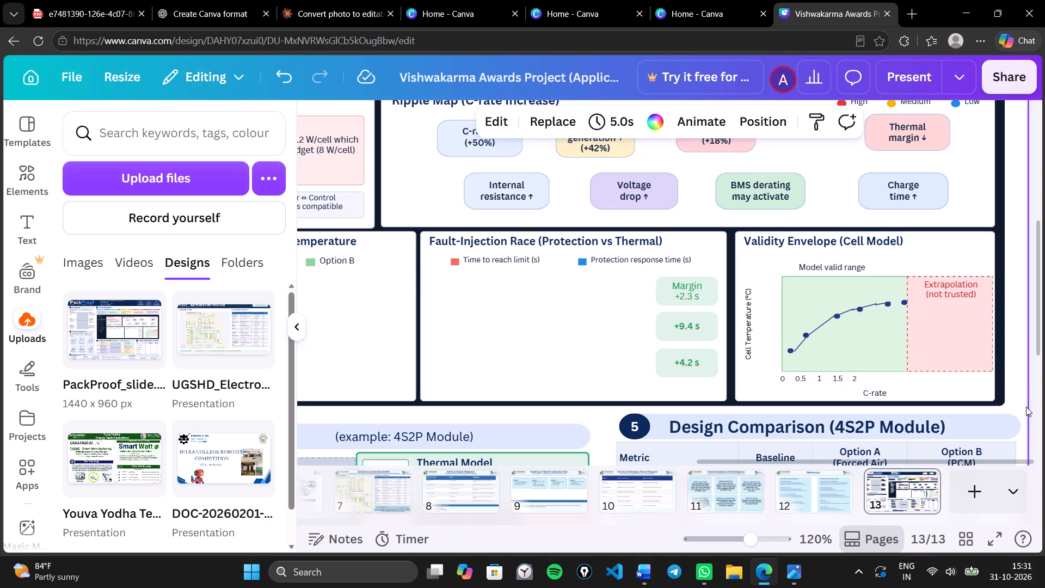
Delete the green valid-range area from the Validity Envelope chart.
scroll(1026, 406, "left", 1)
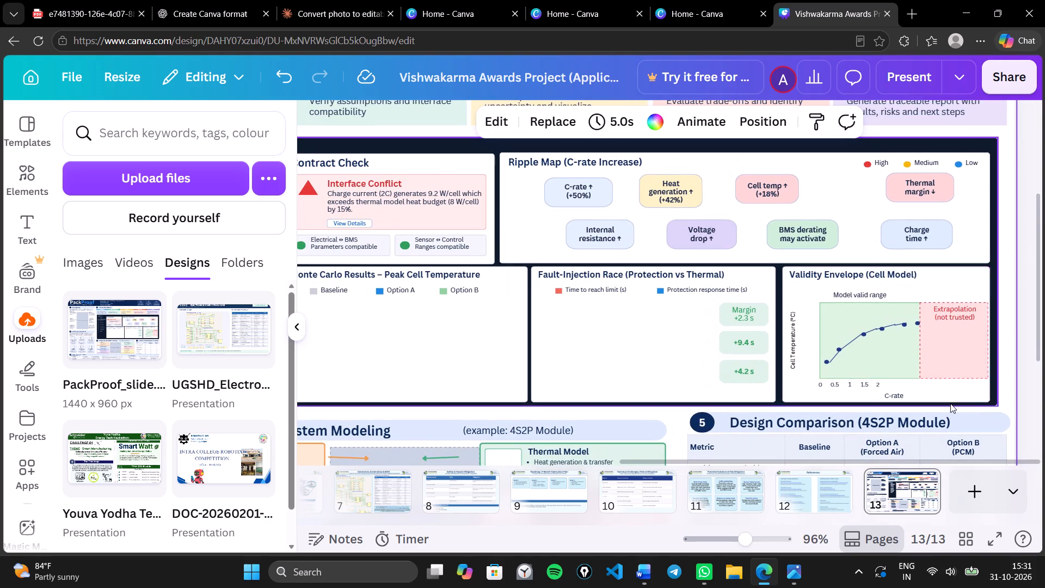
scroll(789, 255, "down", 2)
scroll(785, 271, "up", 2)
scroll(785, 271, "down", 2)
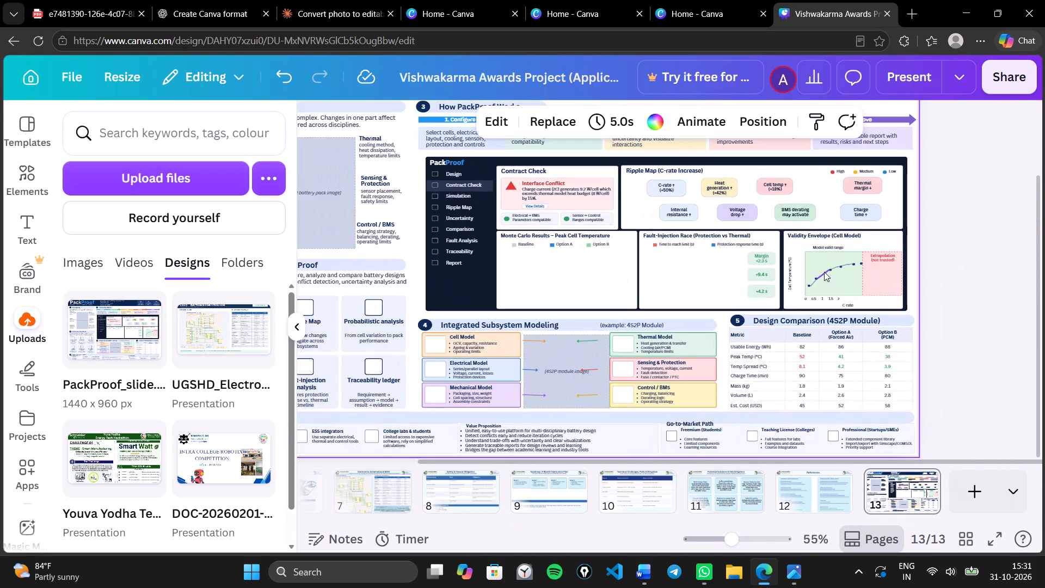
left_click(819, 246)
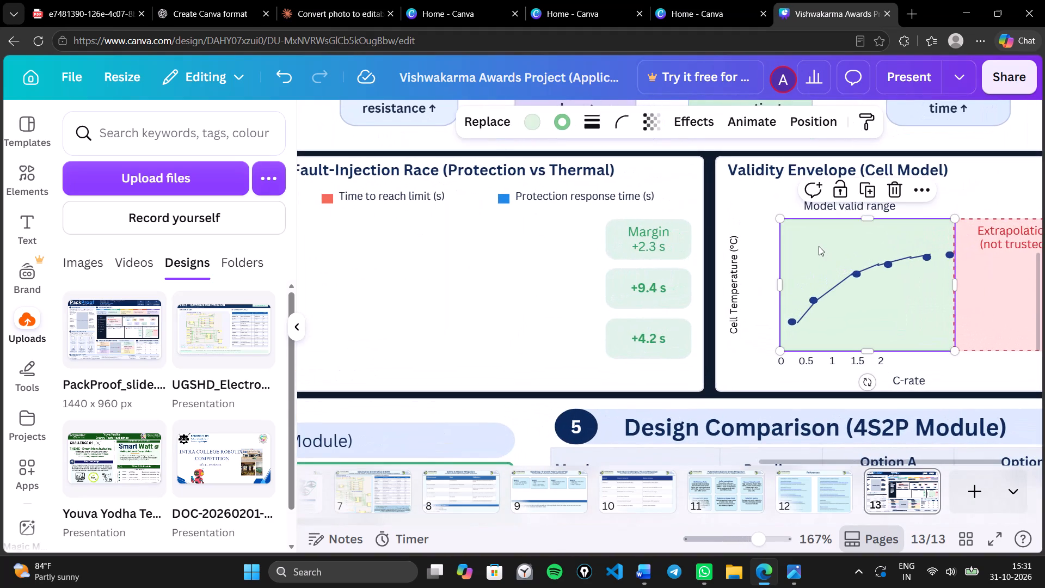
key("Delete")
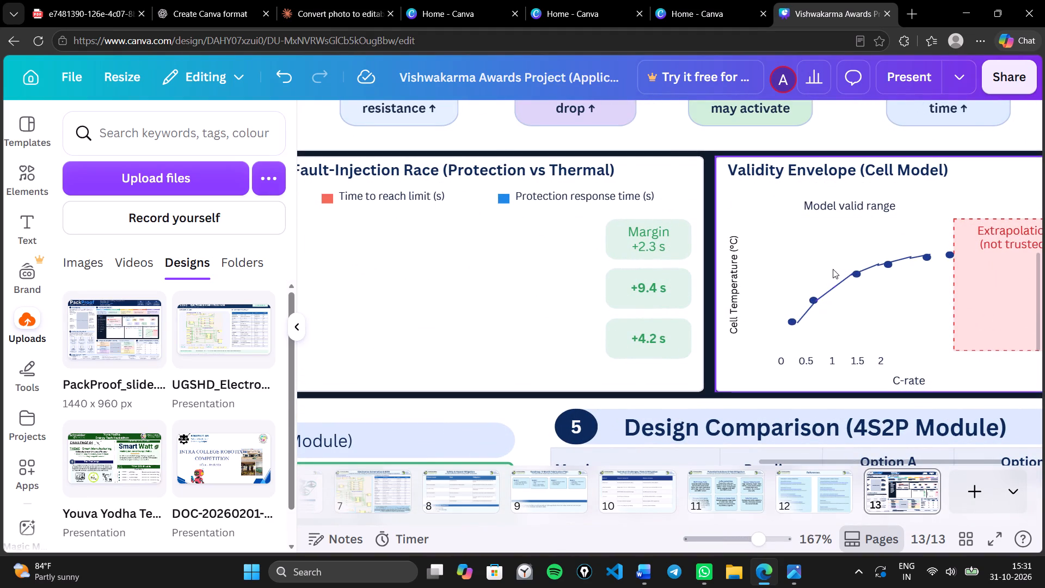
Delete the curve segment joining the second and third data points of the Validity Envelope chart.
left_click_drag(769, 199, 801, 219)
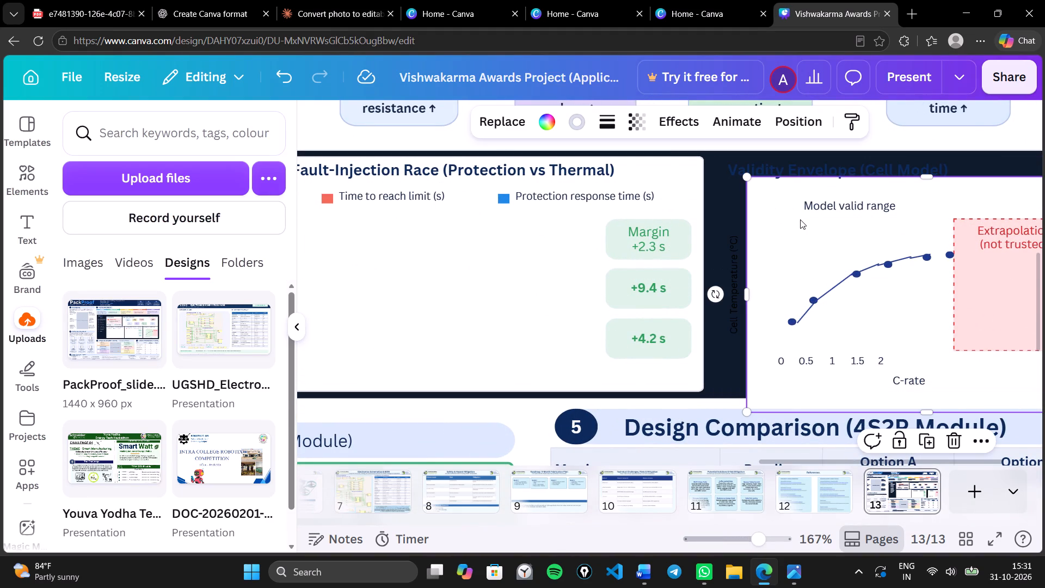
key("ctrl+z")
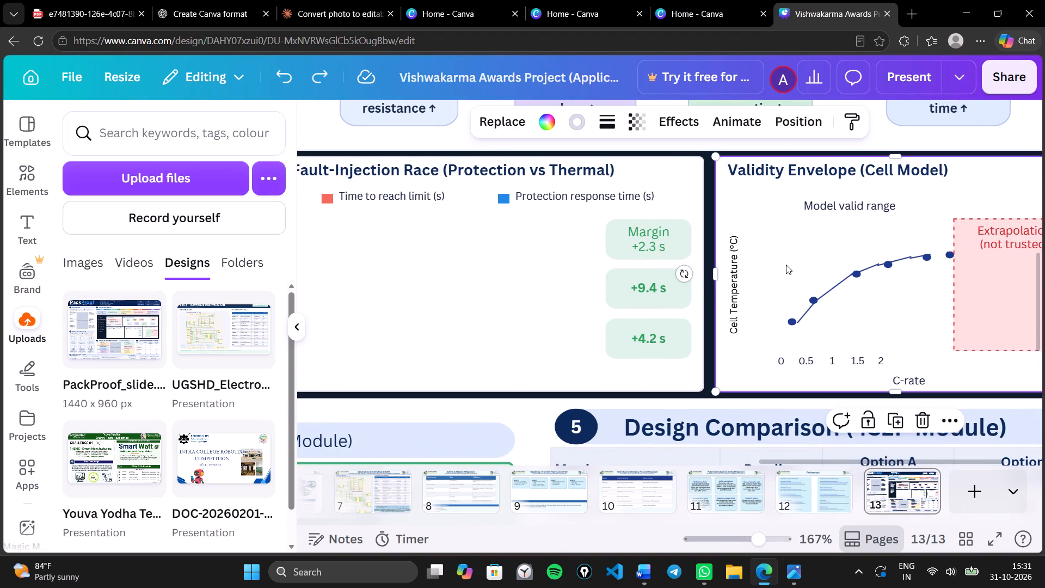
left_click(786, 265)
left_click(811, 295)
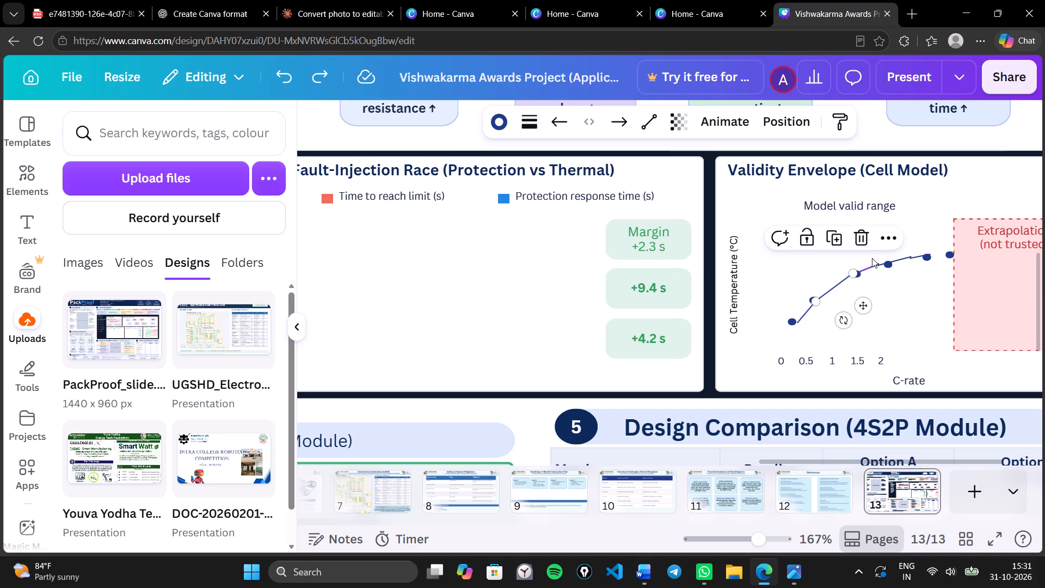
left_click(856, 239)
Lock the white background panel of the Validity Envelope card in place.
left_click(762, 274)
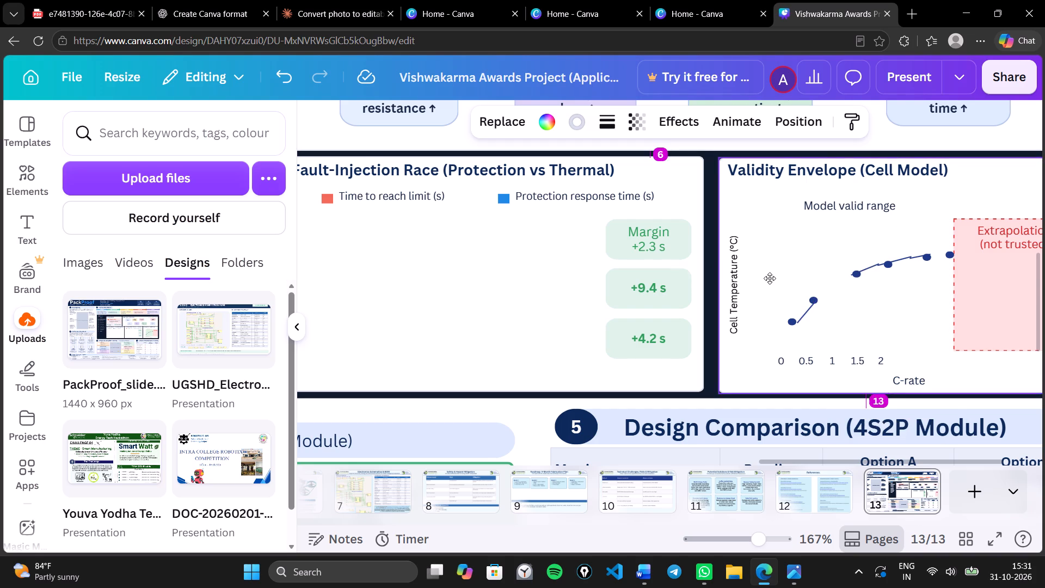
left_click(763, 274)
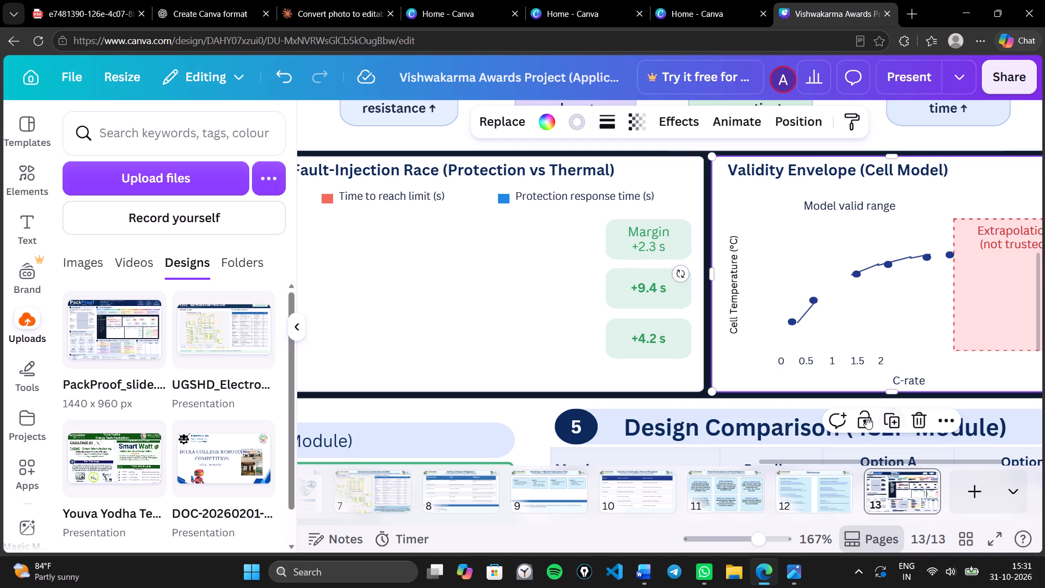
left_click(866, 417)
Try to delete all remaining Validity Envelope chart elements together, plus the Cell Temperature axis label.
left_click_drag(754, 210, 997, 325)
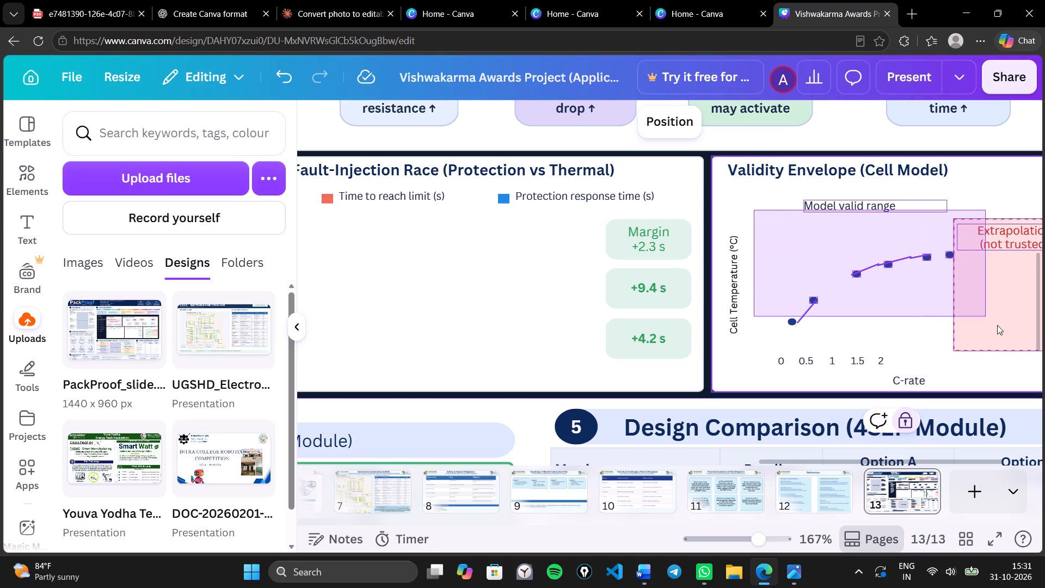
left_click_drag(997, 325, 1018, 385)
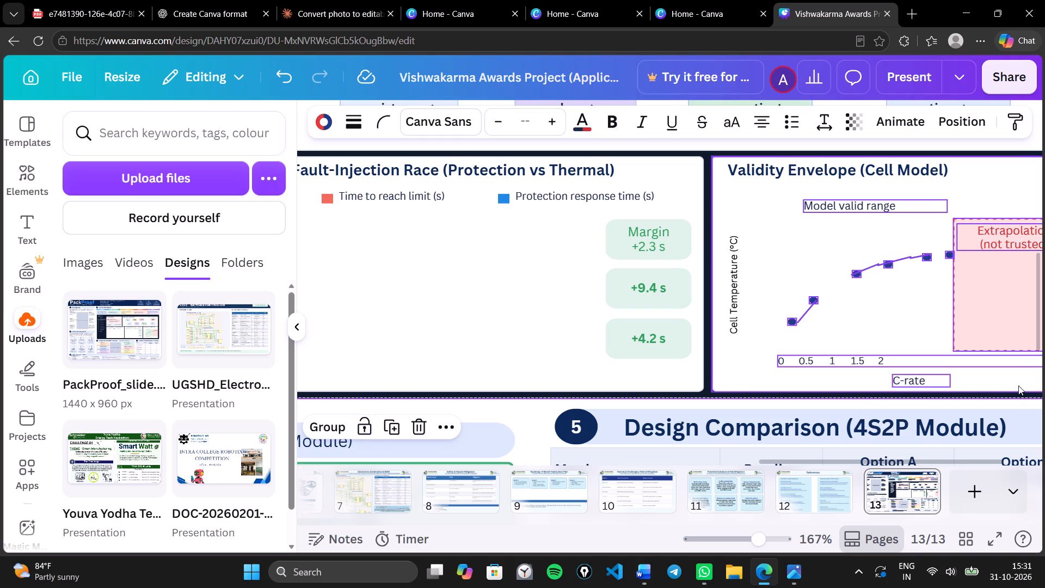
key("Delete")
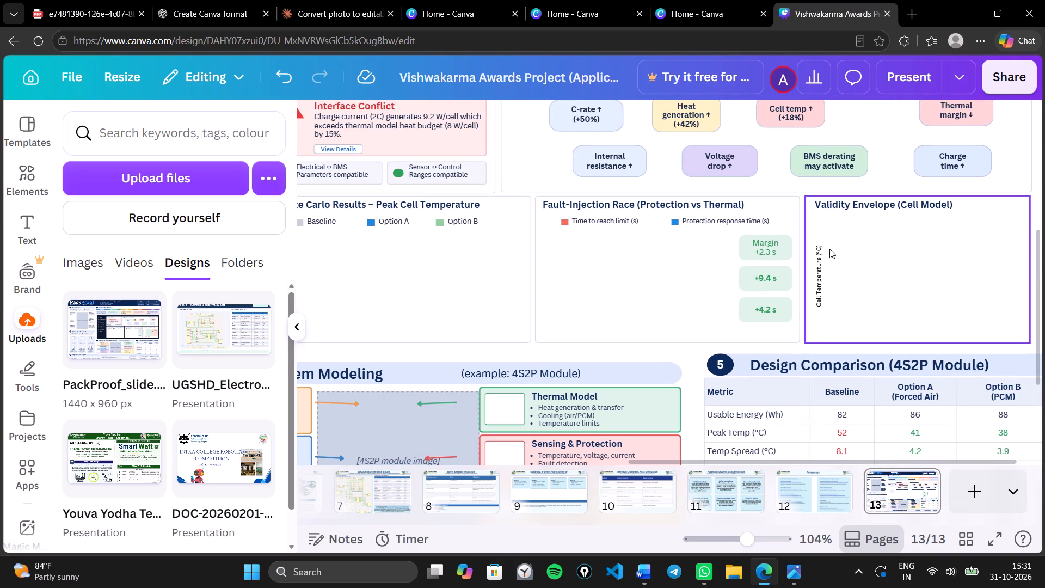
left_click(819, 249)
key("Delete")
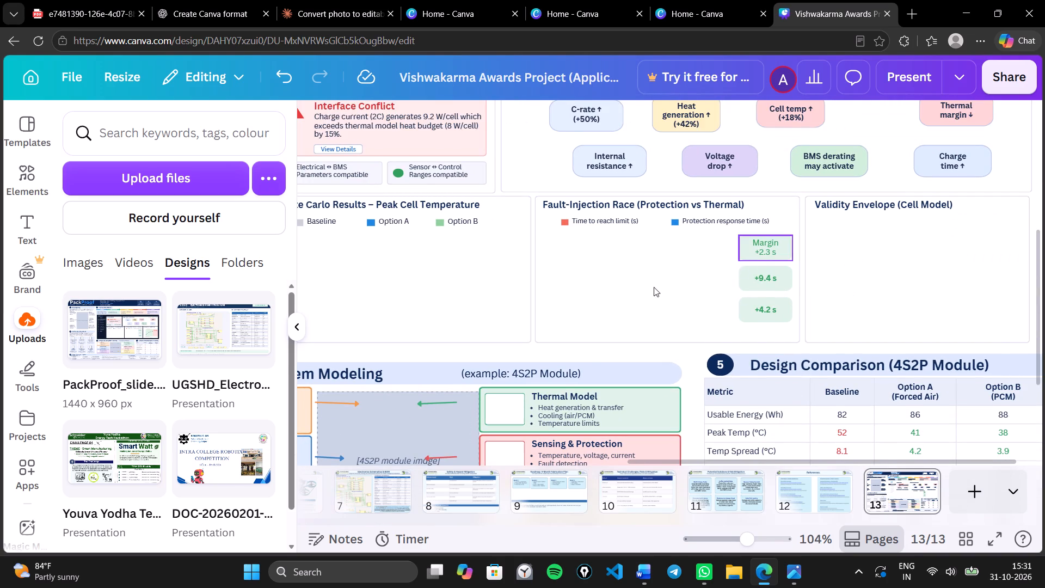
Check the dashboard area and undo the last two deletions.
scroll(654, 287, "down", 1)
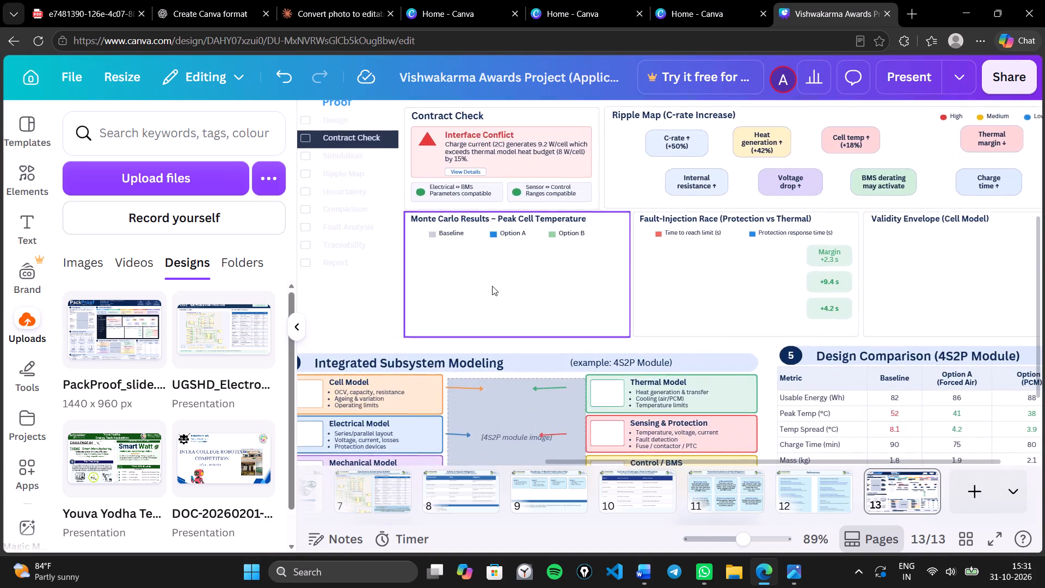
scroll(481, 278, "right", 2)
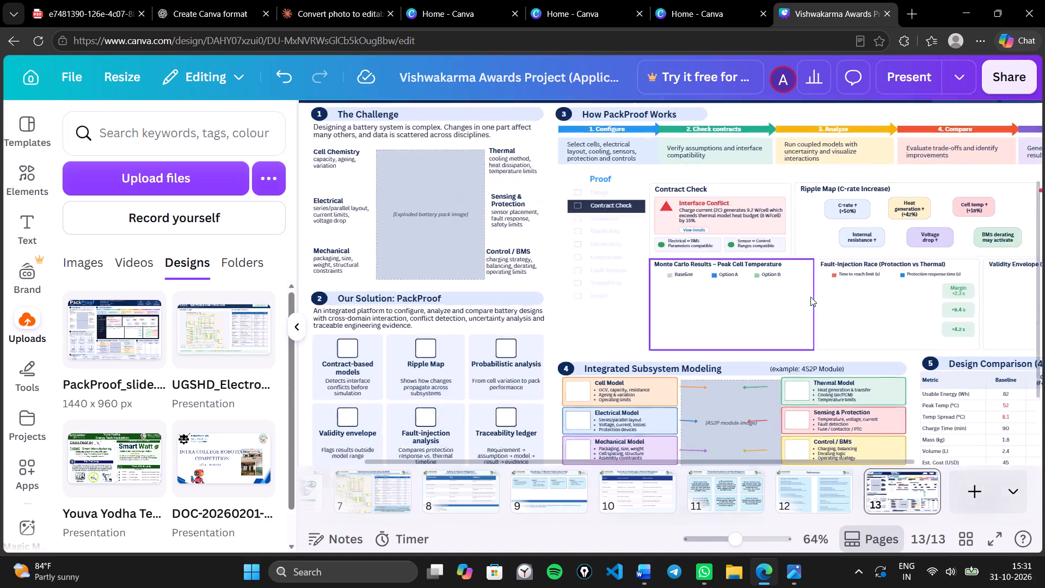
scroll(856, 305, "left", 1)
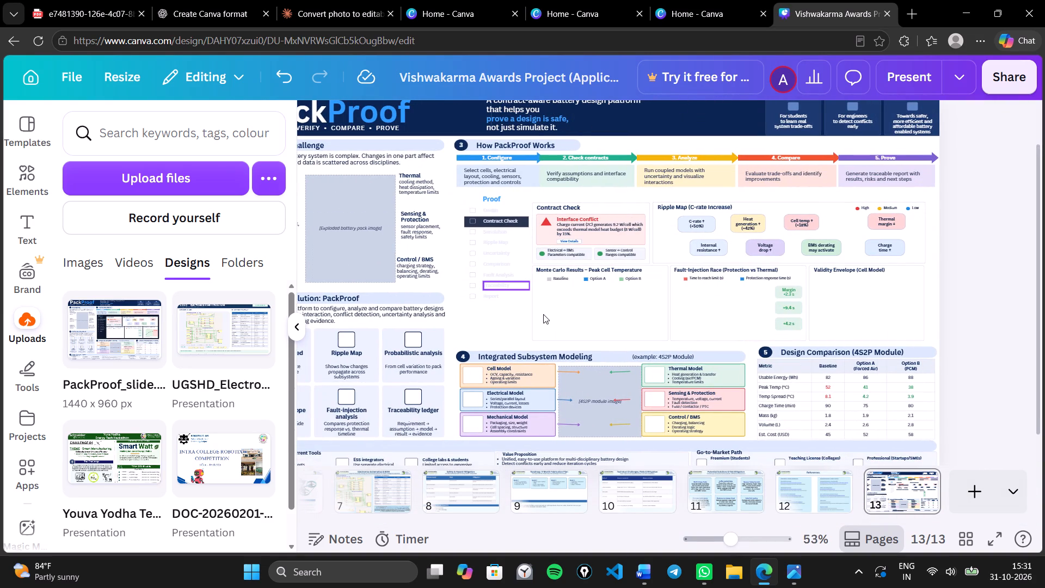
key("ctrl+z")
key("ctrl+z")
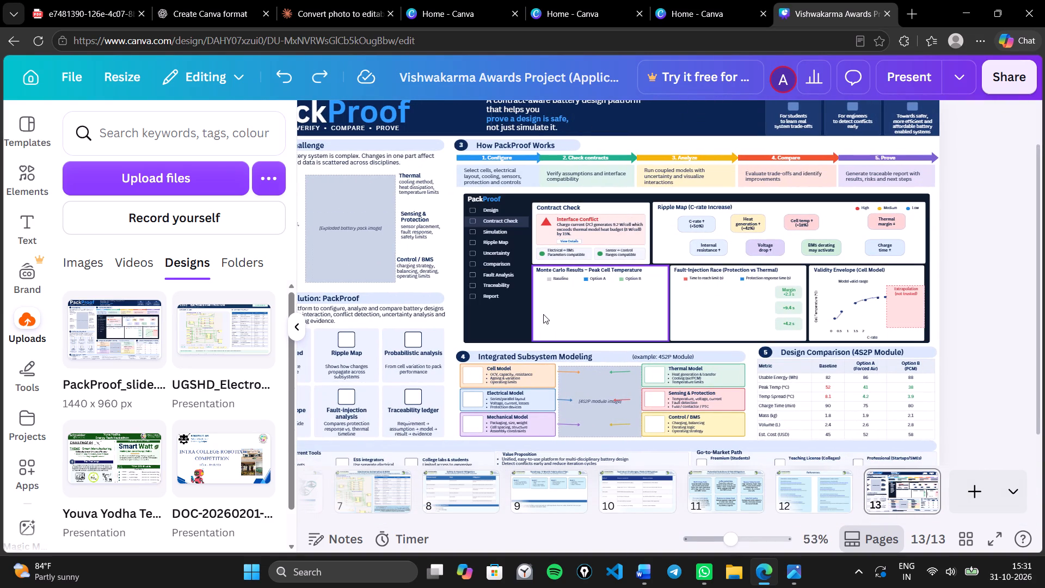
Lock the dark navy dashboard background behind the section 3 panels so it stays out of area selections.
left_click(837, 290)
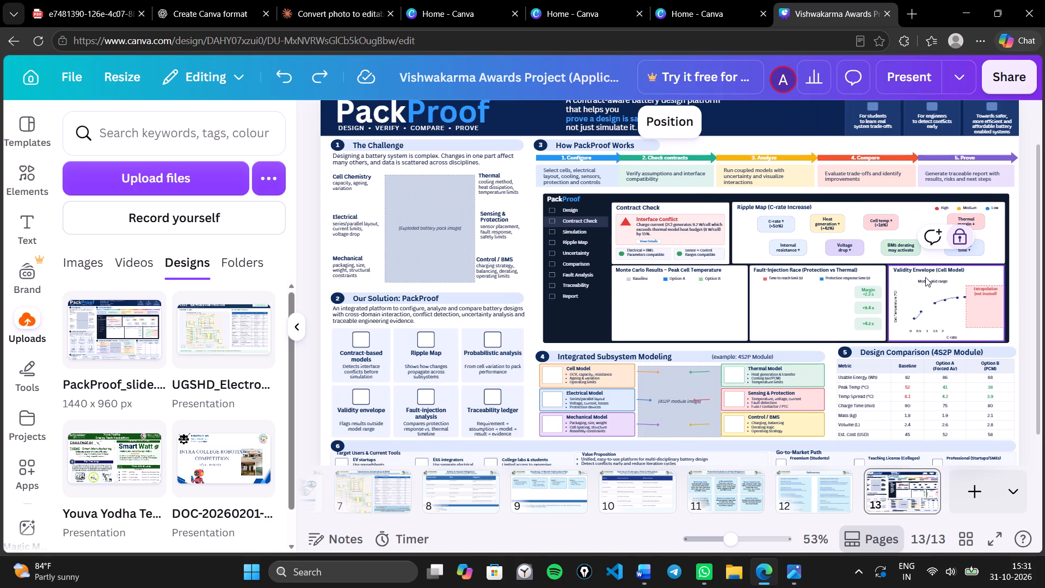
scroll(924, 307, "left", 2)
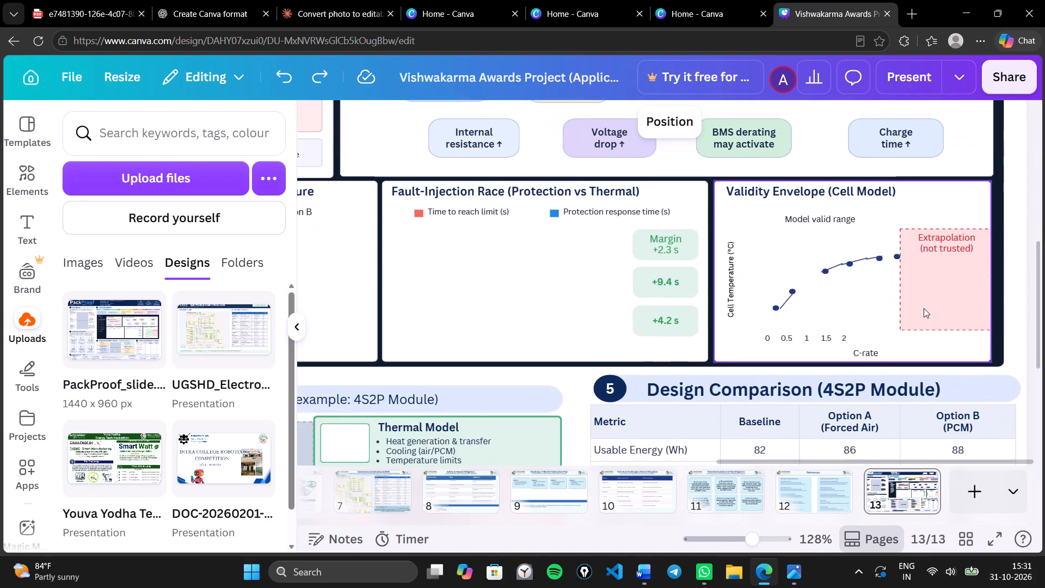
scroll(924, 308, "left", 1)
left_click(727, 224)
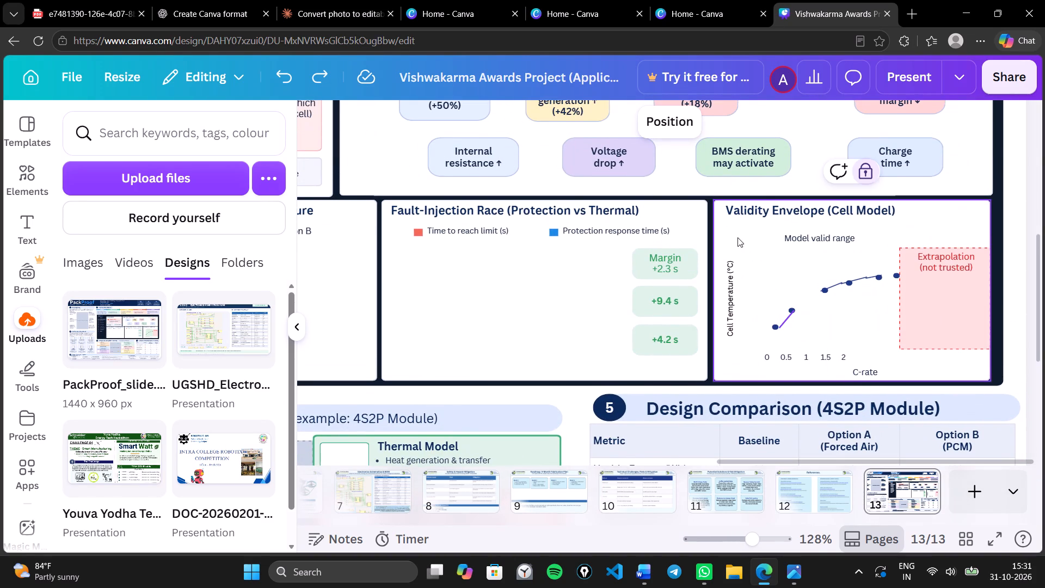
left_click_drag(737, 228, 924, 341)
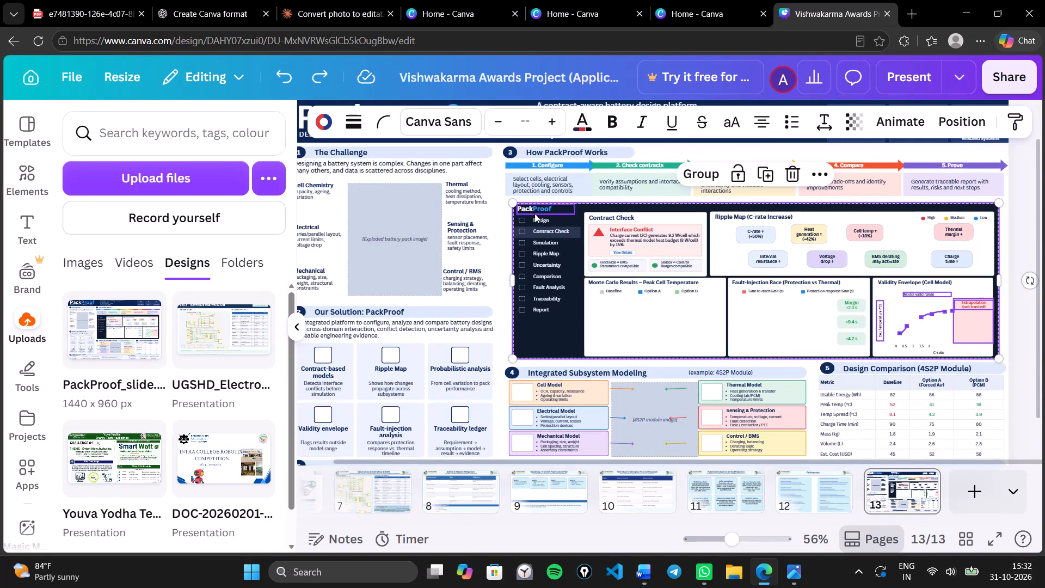
left_click(579, 212)
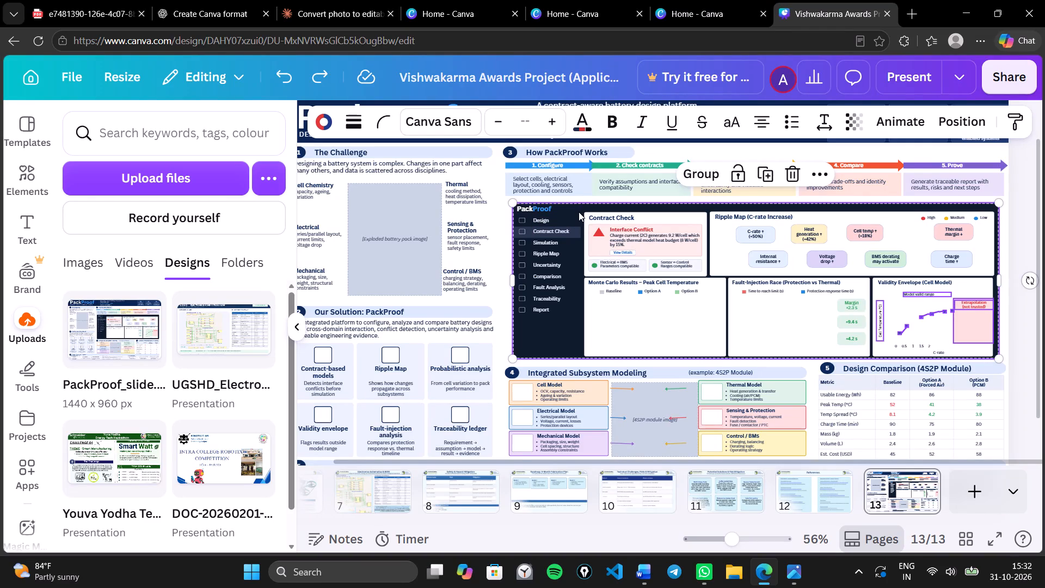
left_click(607, 209)
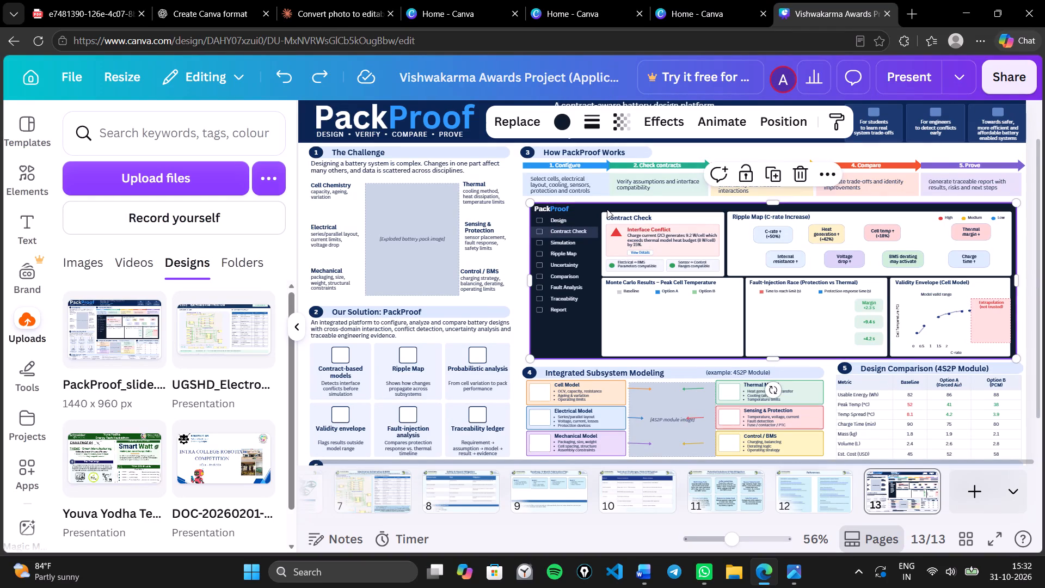
left_click(753, 171)
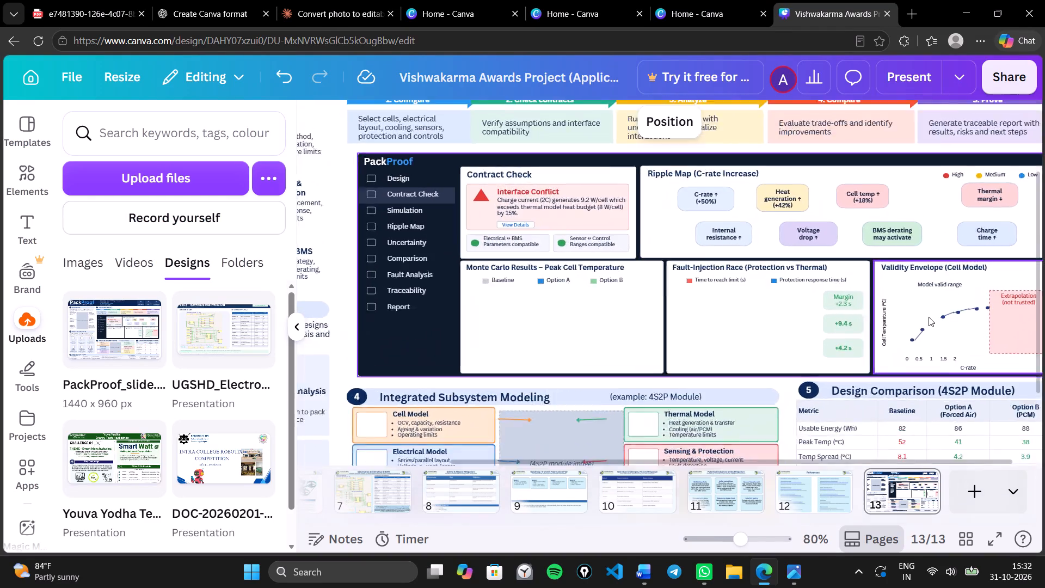
Select all remaining chart elements below the Validity Envelope title together and delete them, keeping the title and panel.
scroll(894, 247, "left", 5)
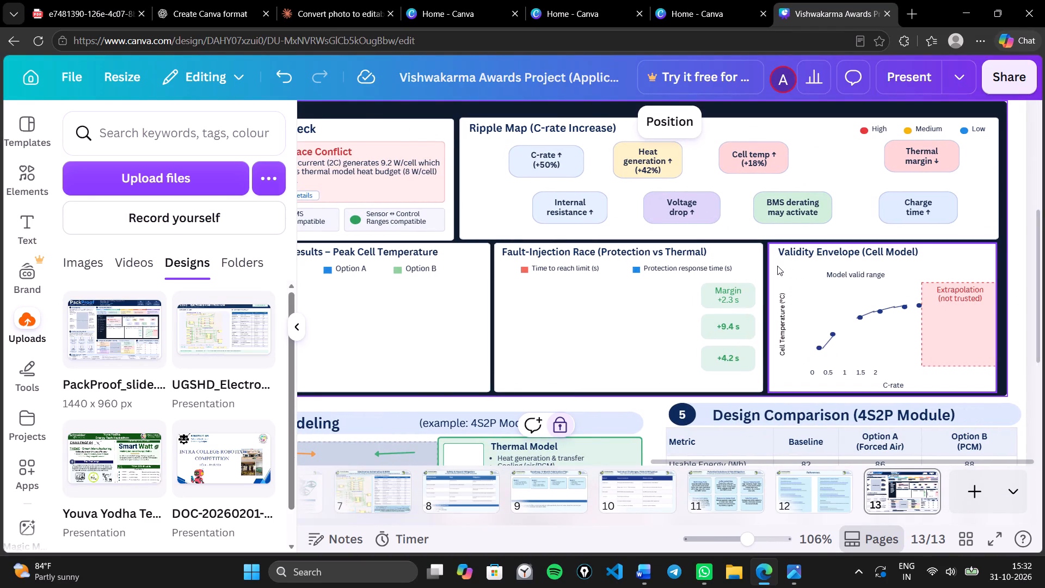
left_click_drag(777, 266, 955, 381)
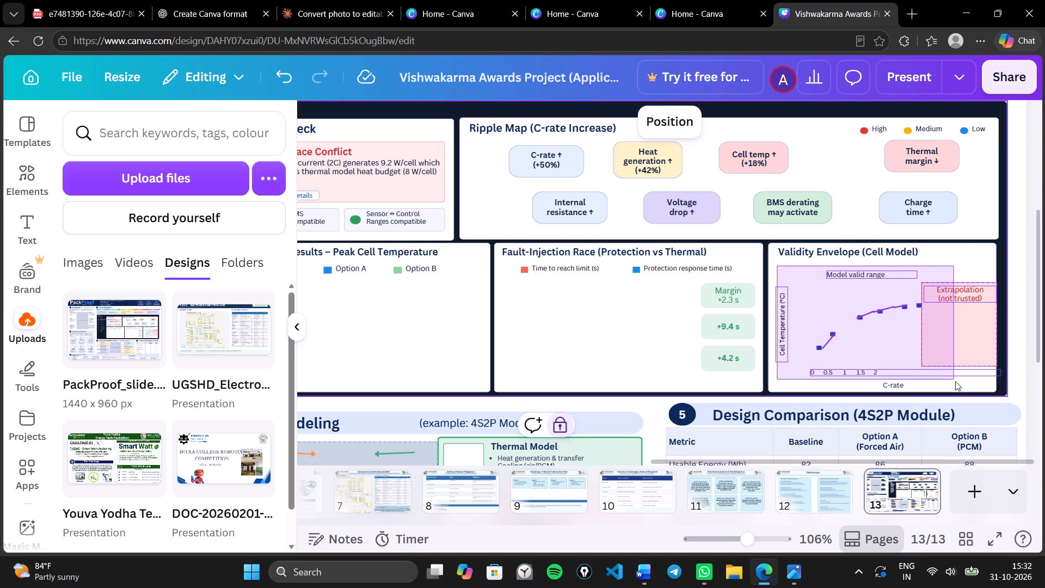
left_click_drag(955, 381, 956, 382)
left_click(917, 243)
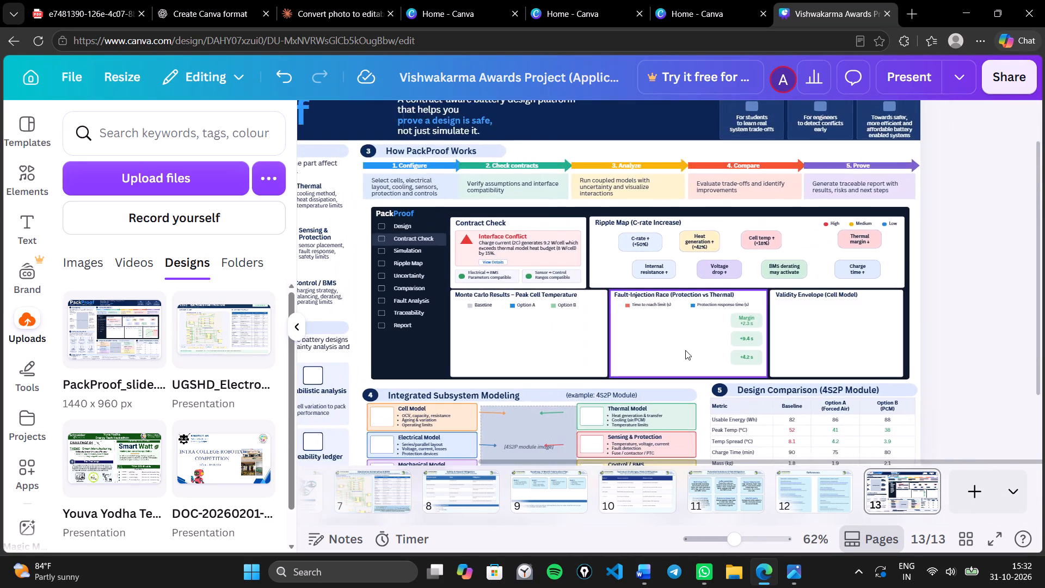
Lower the Freemium, Teaching License and Professional subheadings slightly so they sit just above their bullet lists in the Go-to-Market card.
scroll(685, 353, "down", 2)
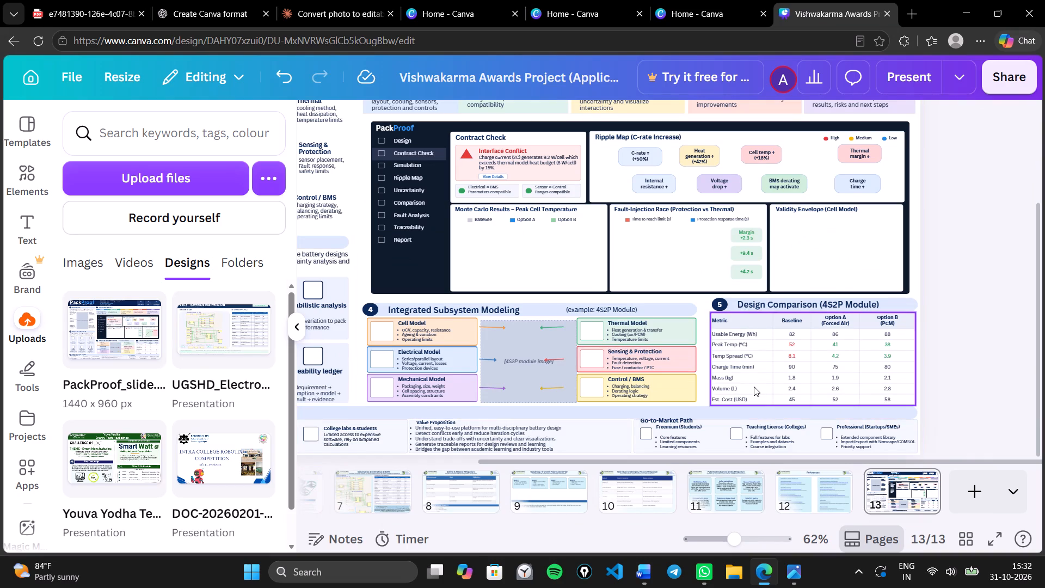
scroll(657, 414, "right", 3)
scroll(670, 409, "left", 5)
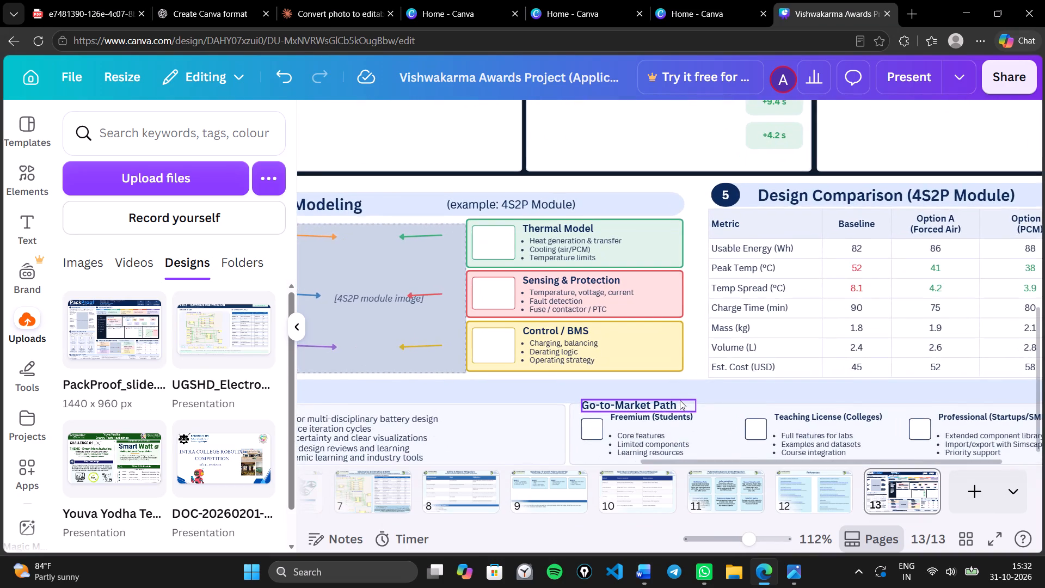
scroll(680, 400, "left", 2)
left_click_drag(642, 401, 643, 408)
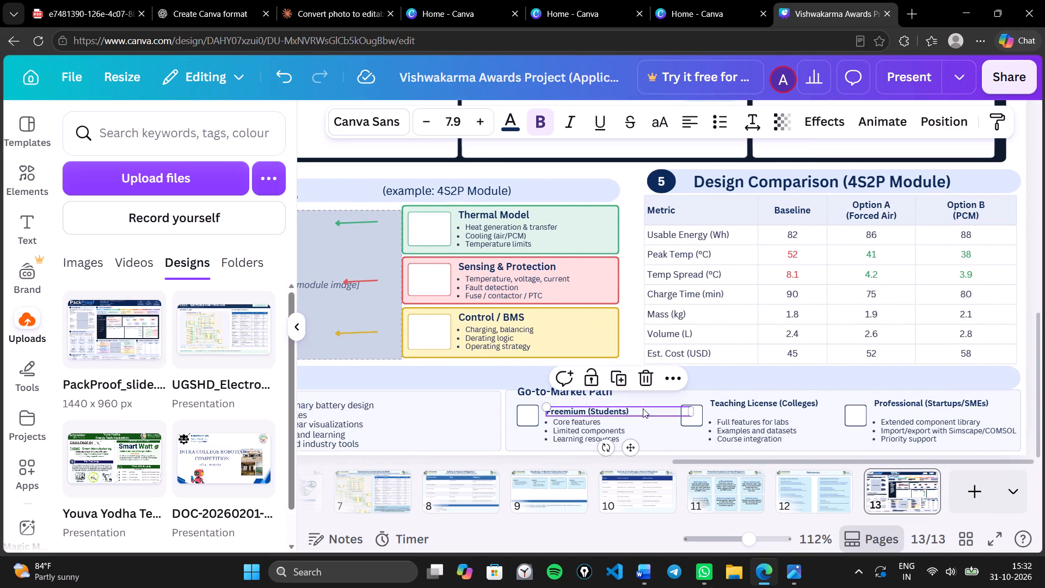
left_click_drag(740, 397, 741, 406)
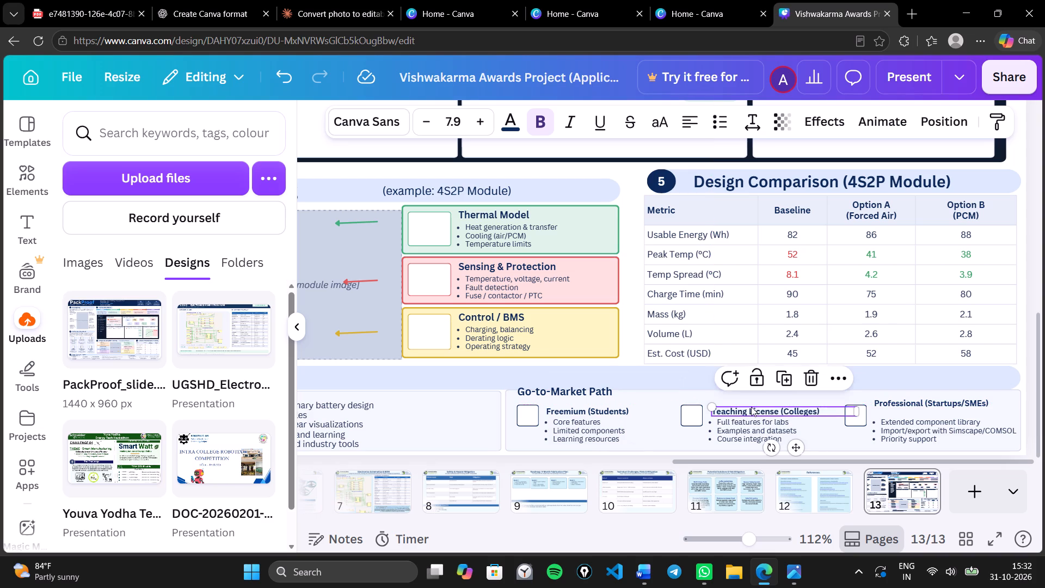
left_click_drag(898, 402, 895, 409)
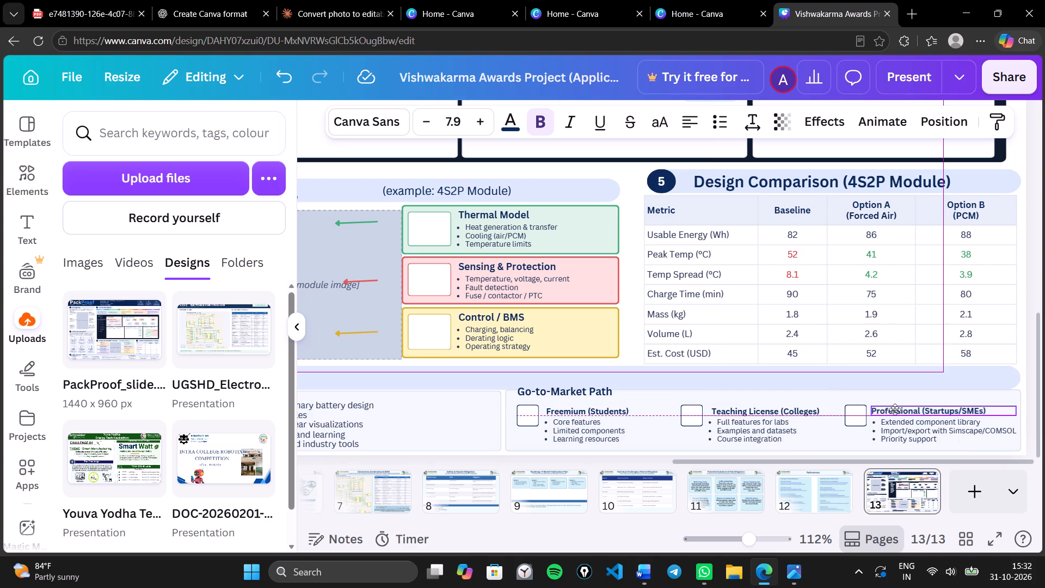
left_click_drag(895, 409, 896, 409)
Lower the three square icon boxes in the Go-to-Market card slightly, keeping them beside their bullet lists and in line.
left_click_drag(851, 413, 852, 418)
left_click_drag(697, 417, 697, 424)
left_click_drag(528, 416, 528, 421)
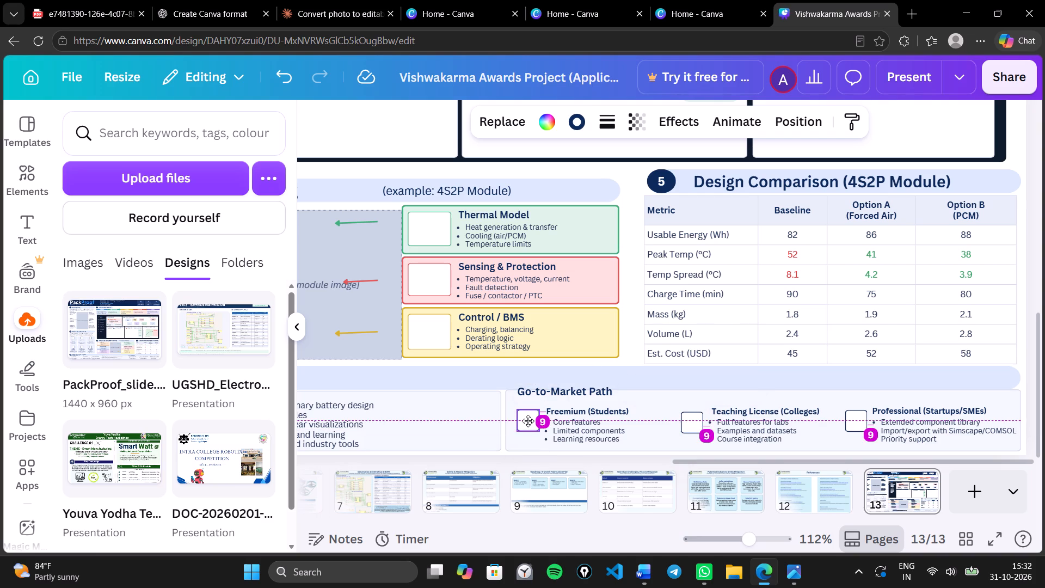
left_click_drag(528, 421, 528, 421)
Move the Go-to-Market Path heading down off the section 6 band and into its card.
left_click(560, 397)
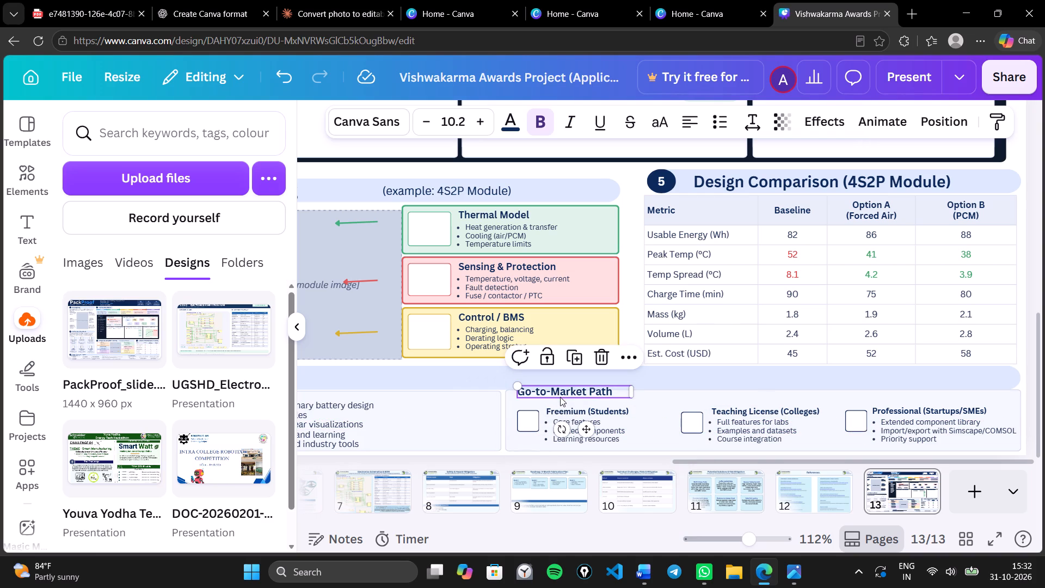
left_click_drag(564, 391, 566, 399)
Look over the Go-to-Market and Value Proposition cards and the rest of the PackProof page to check the layout.
left_click(649, 408)
left_click(650, 433)
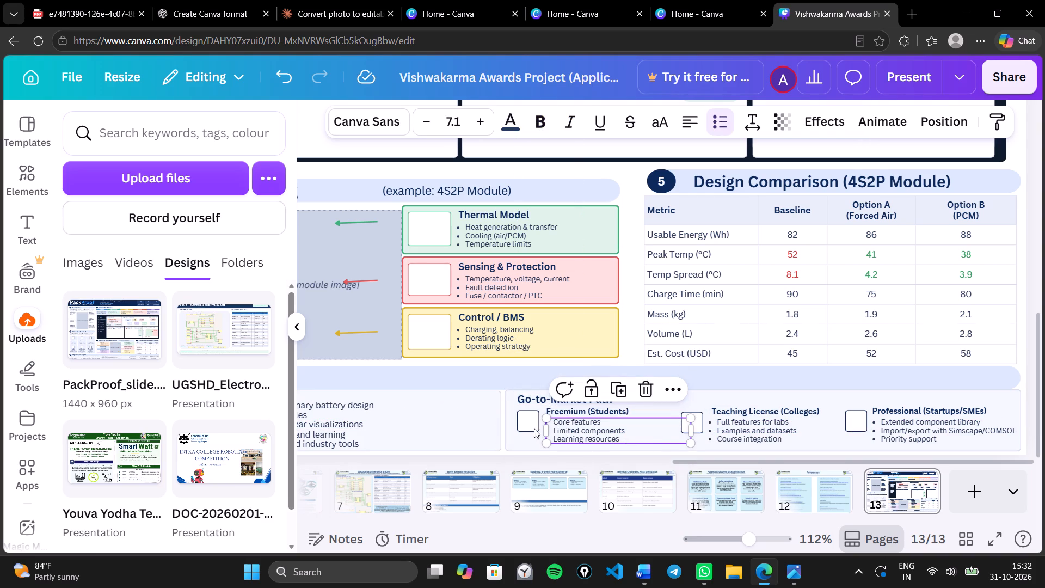
left_click(454, 420)
scroll(477, 358, "down", 2)
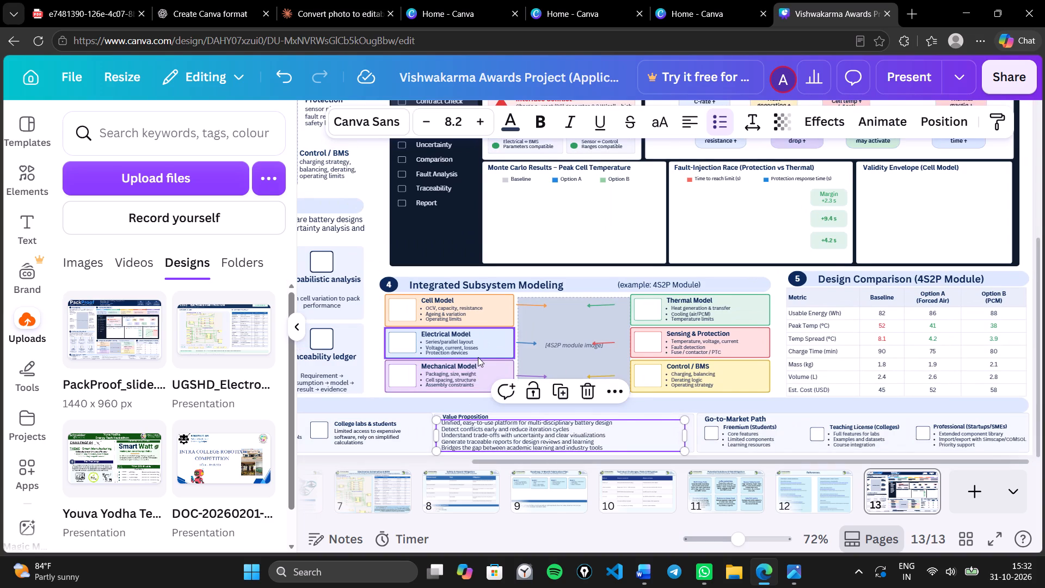
scroll(407, 323, "down", 1)
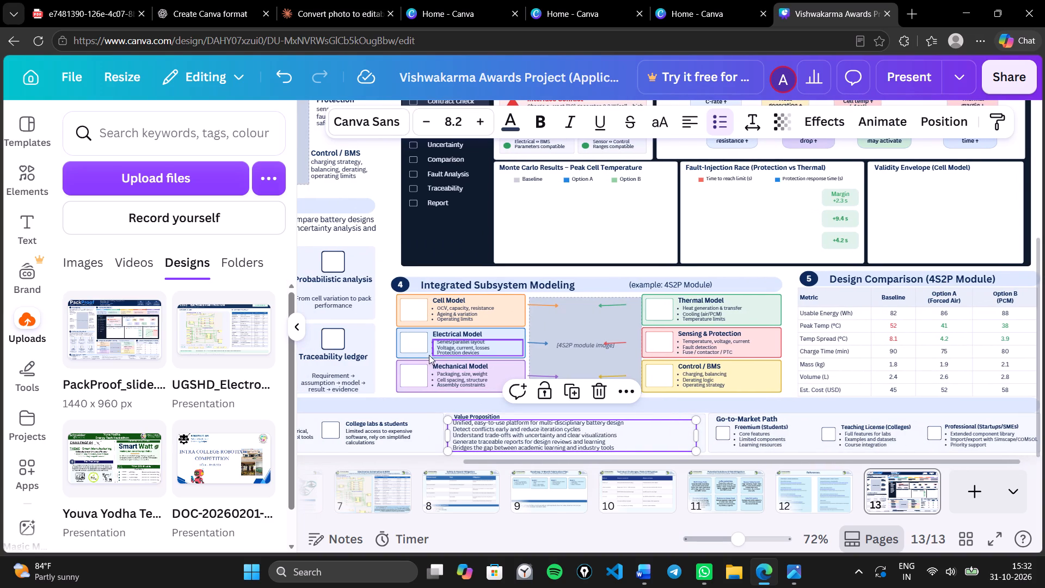
scroll(429, 355, "down", 1)
left_click(388, 371)
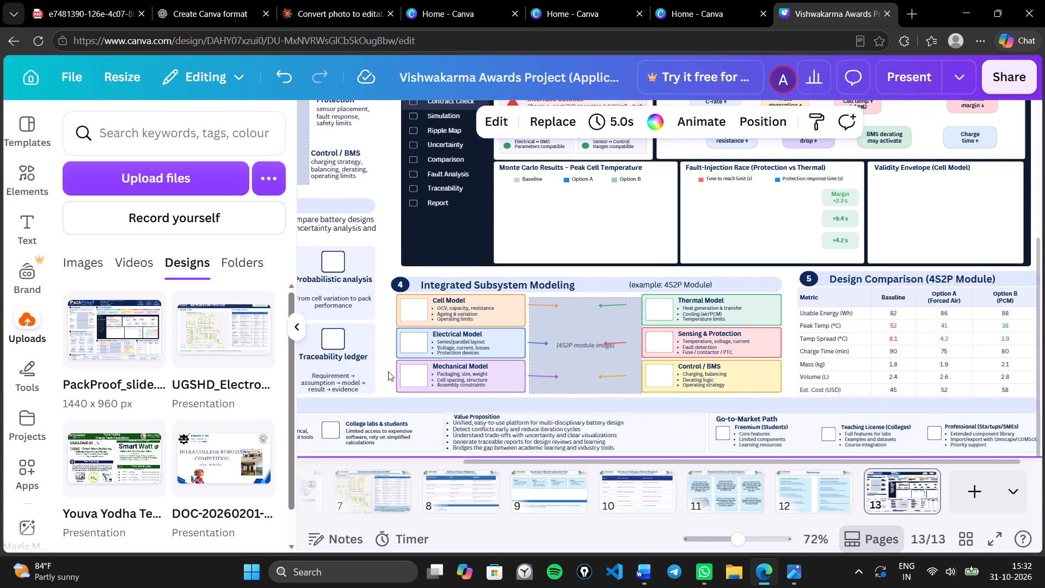
scroll(457, 295, "down", 2)
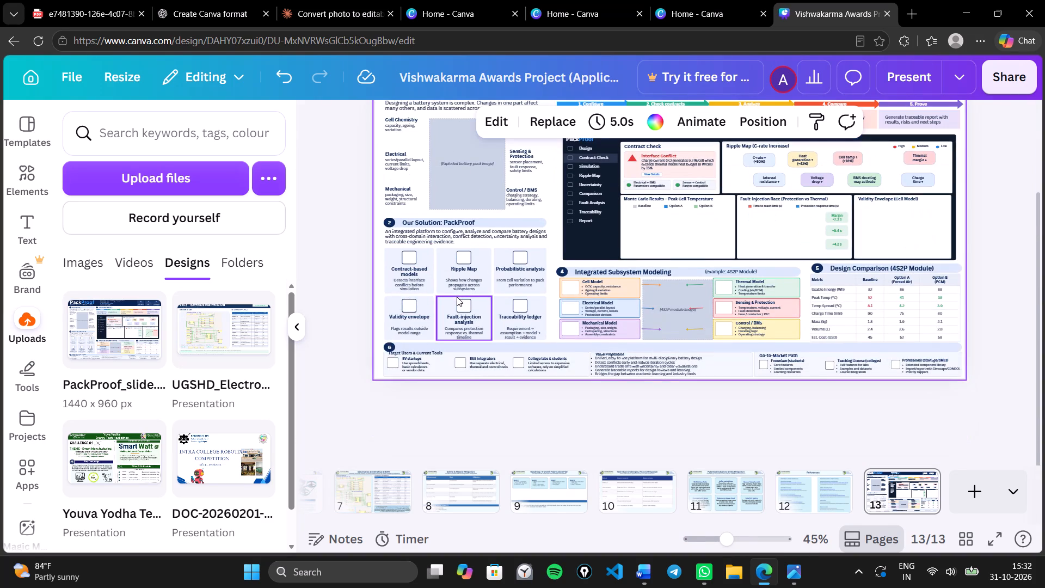
scroll(721, 286, "up", 3)
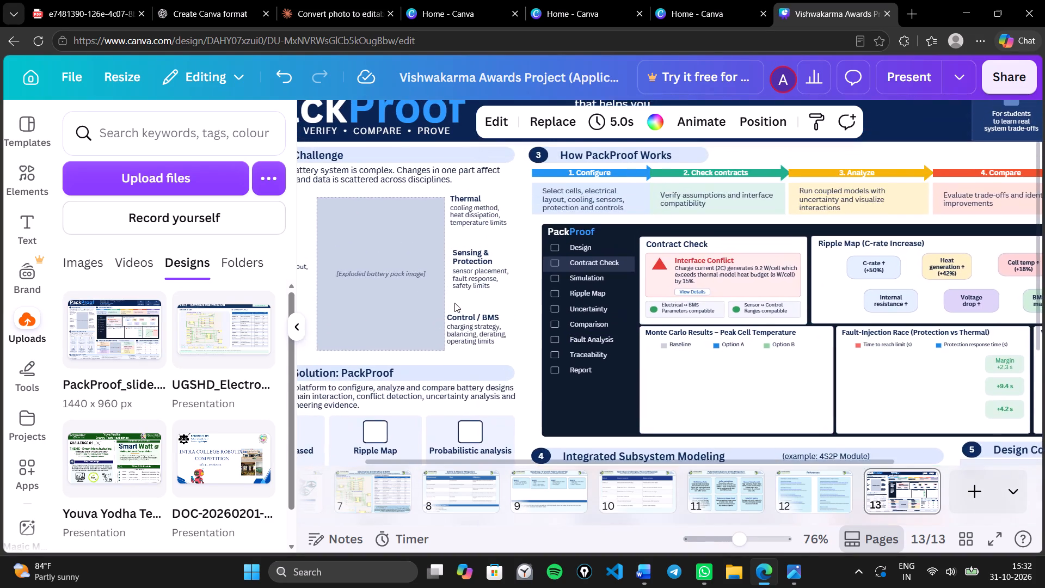
scroll(454, 303, "right", 2)
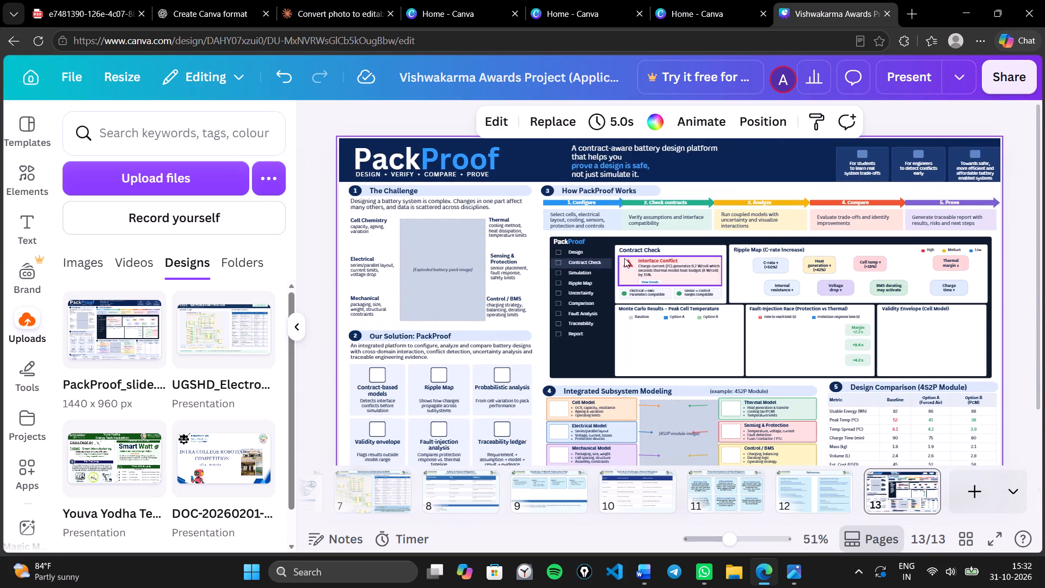
Copy the whole PackProof infographic page, page 13 of the presentation.
right_click(899, 499)
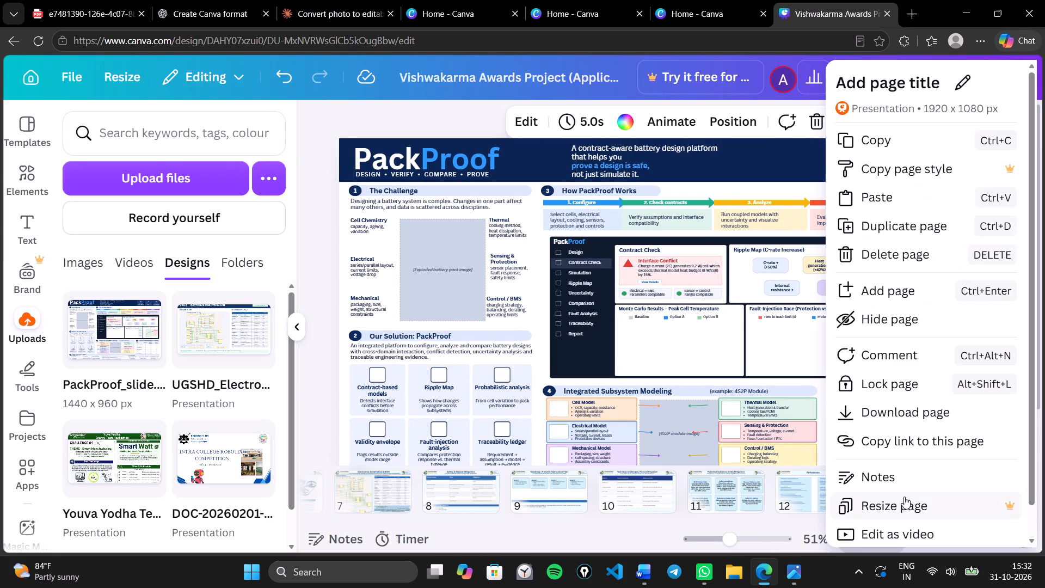
left_click(911, 141)
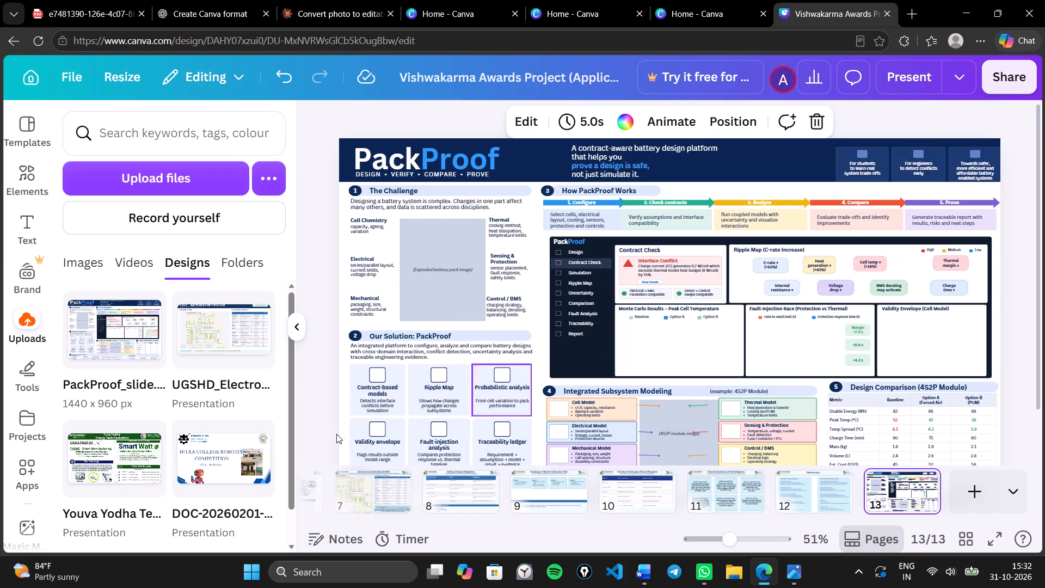
Leave the Vishwakarma Awards design for the home page and create a new blank presentation.
left_click(39, 131)
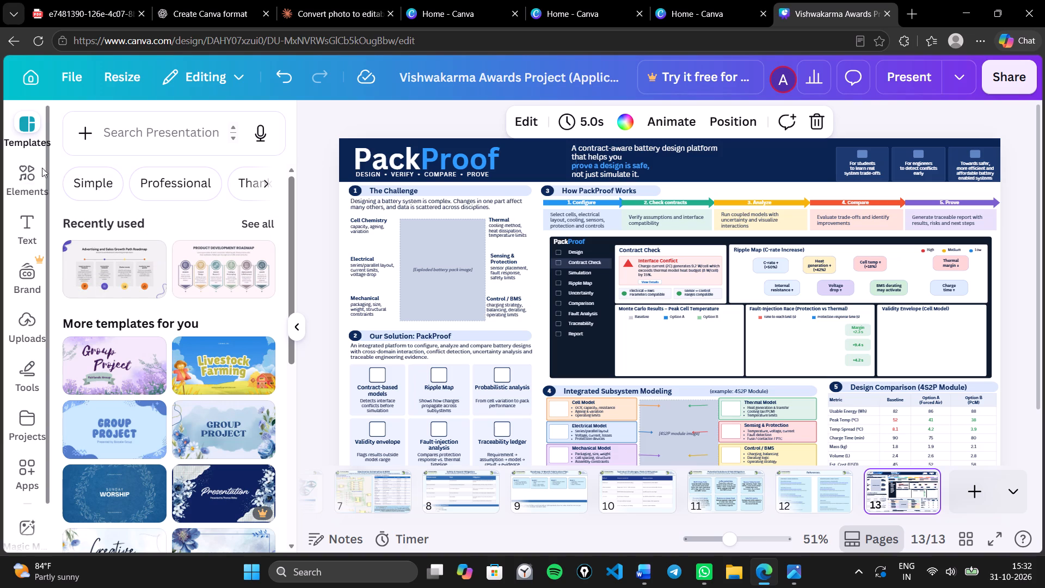
left_click(30, 83)
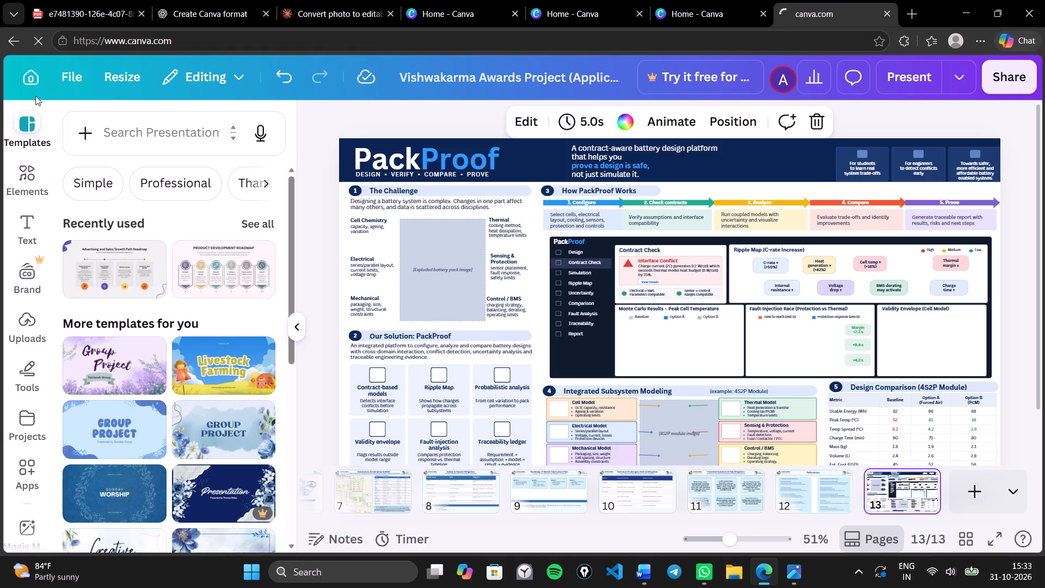
scroll(35, 96, "up", 1)
scroll(325, 171, "down", 1)
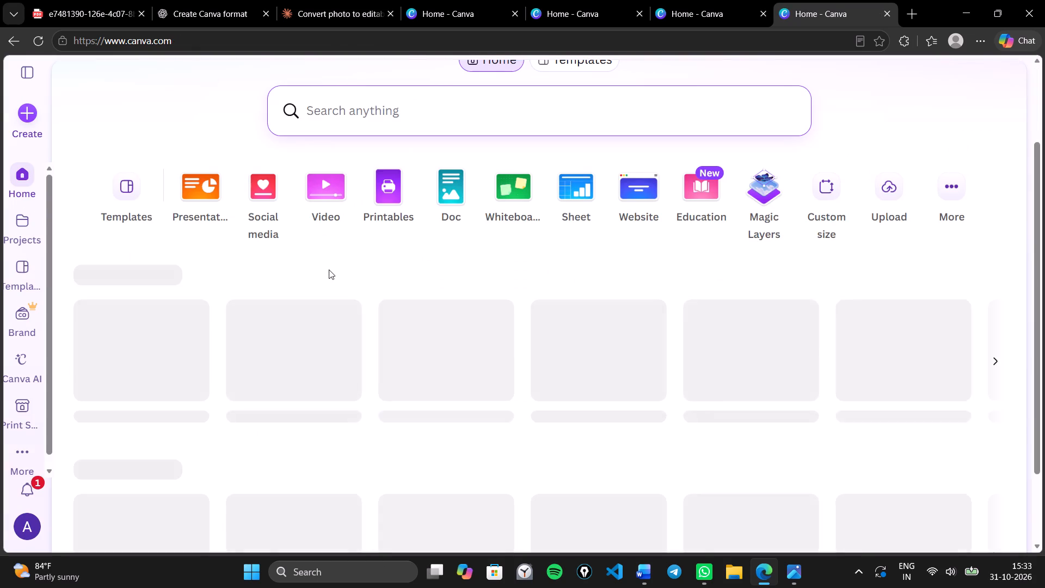
scroll(321, 276, "down", 3)
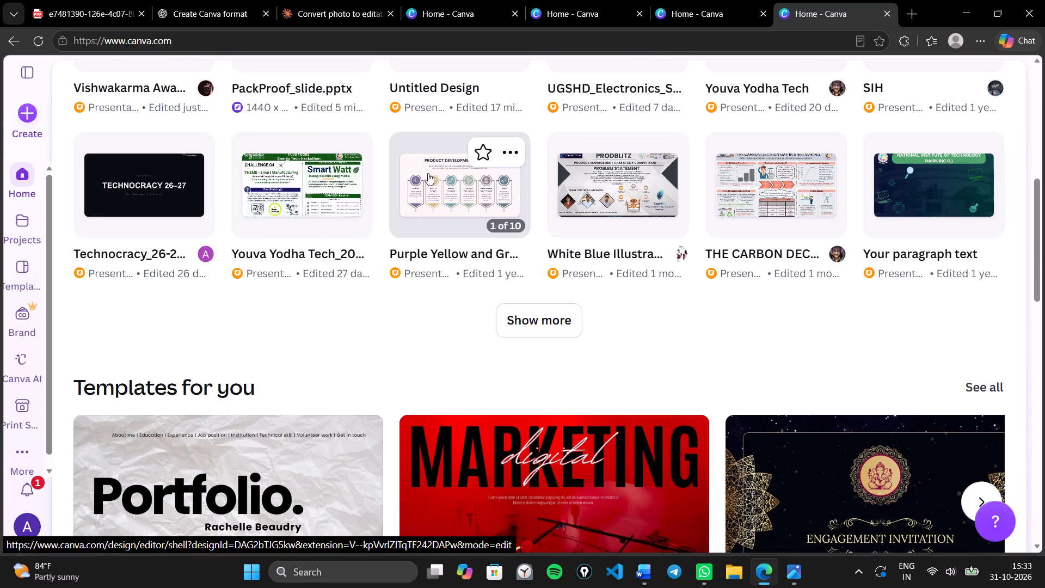
scroll(509, 226, "up", 1)
scroll(510, 226, "down", 2)
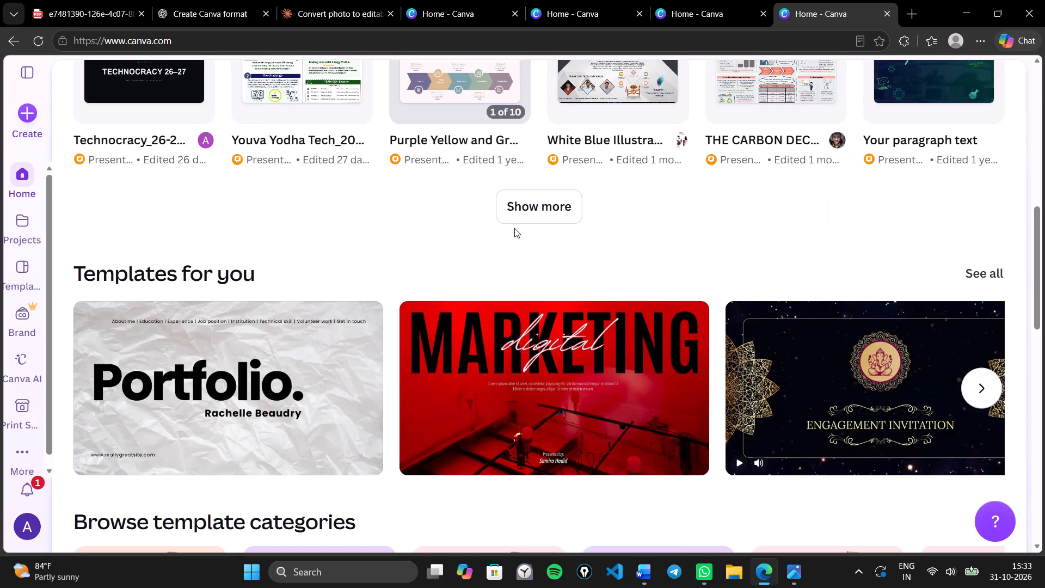
scroll(594, 292, "up", 1)
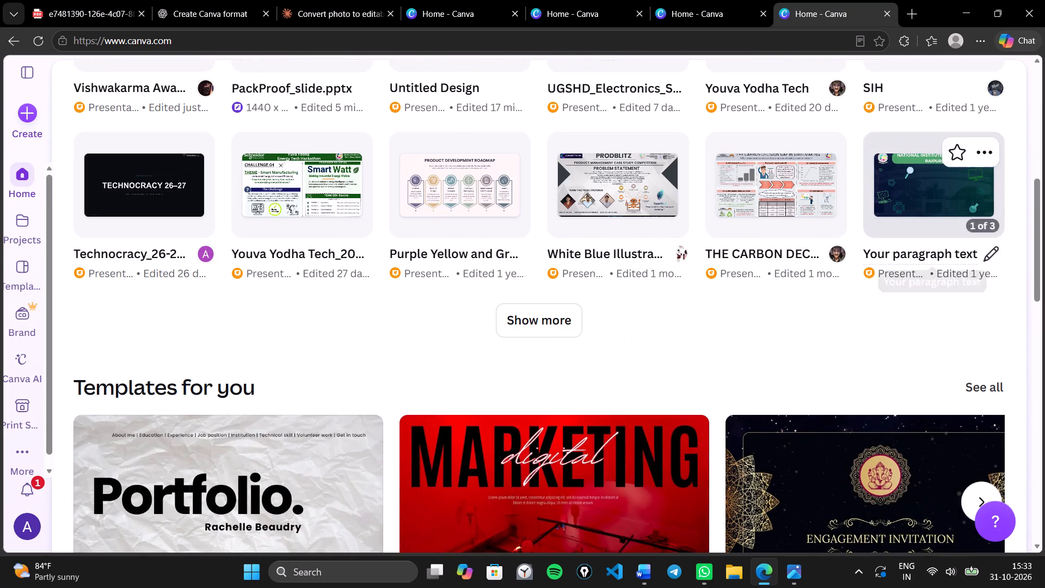
scroll(884, 250, "up", 2)
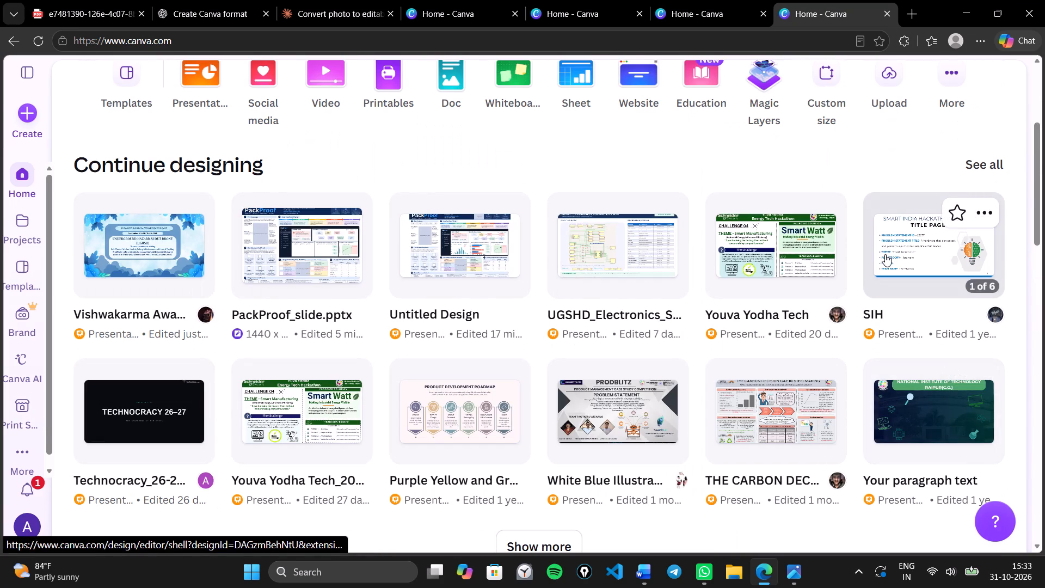
scroll(161, 383, "up", 2)
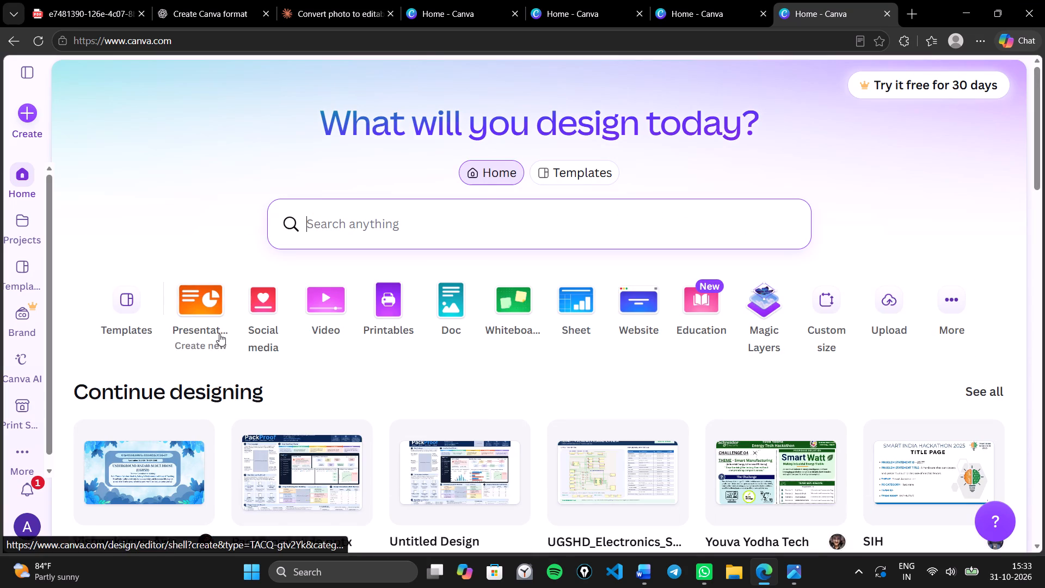
left_click(220, 326)
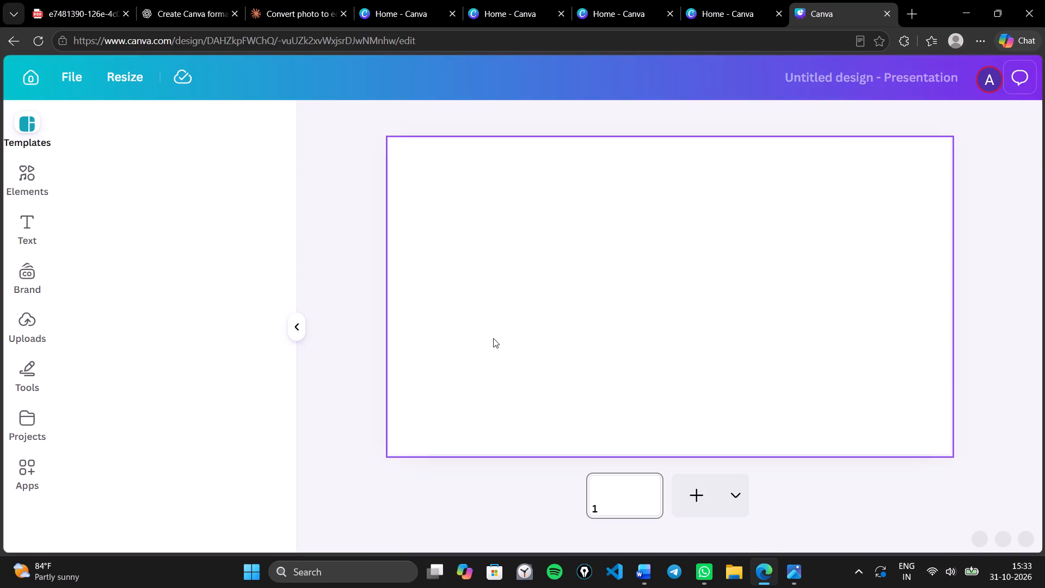
Paste the copied PackProof infographic page into the new blank presentation.
left_click(493, 338)
key("ctrl+v")
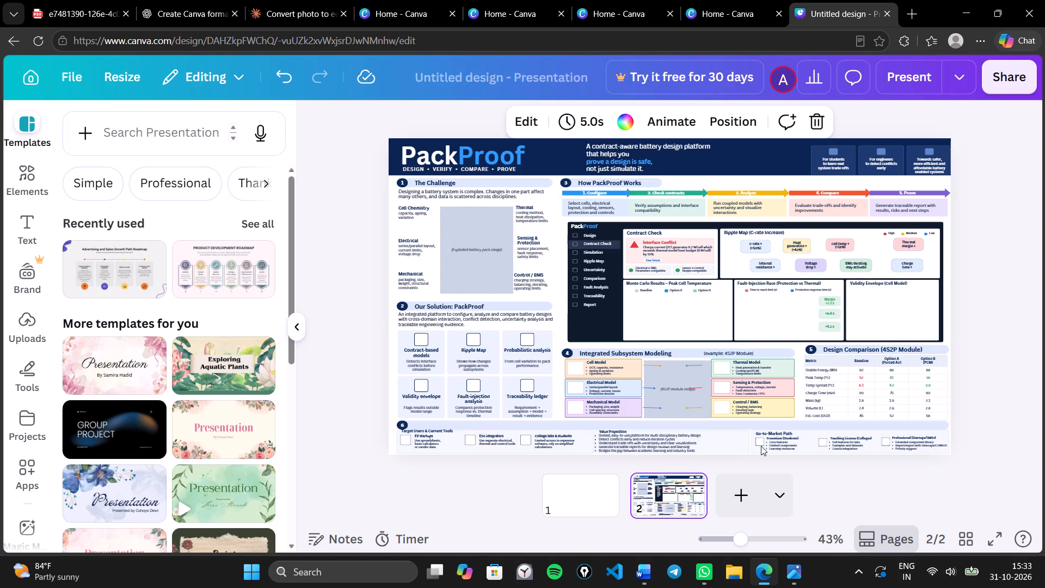
Share the design with an access level of Anyone with the link and copy its link.
left_click(999, 84)
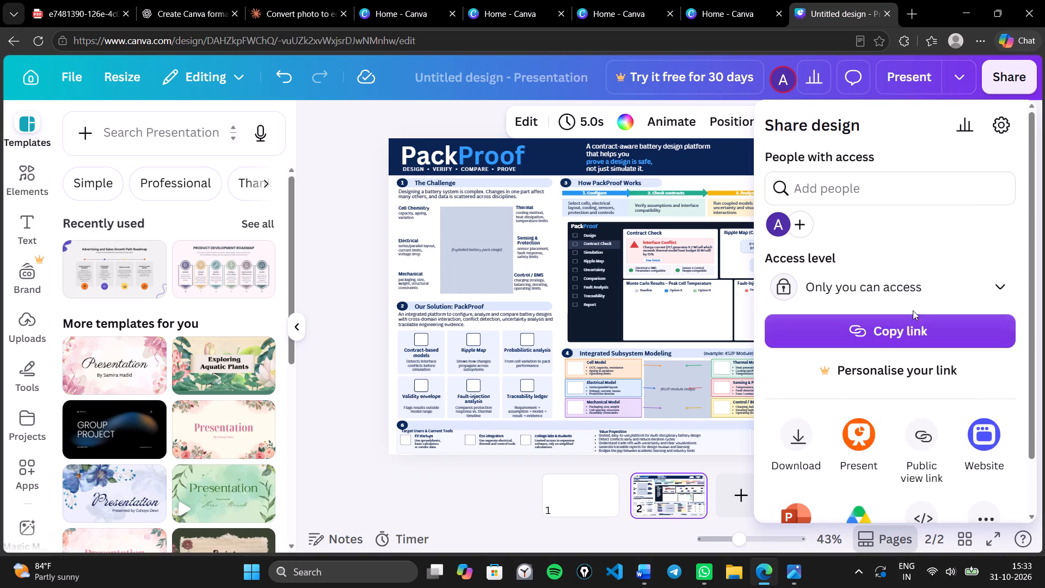
left_click(921, 280)
left_click(901, 416)
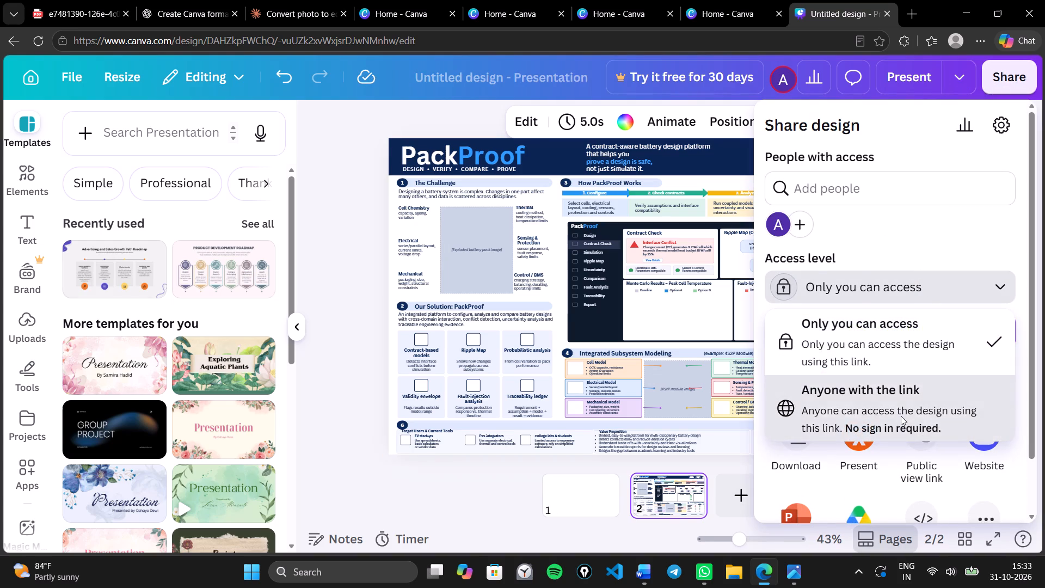
left_click(931, 333)
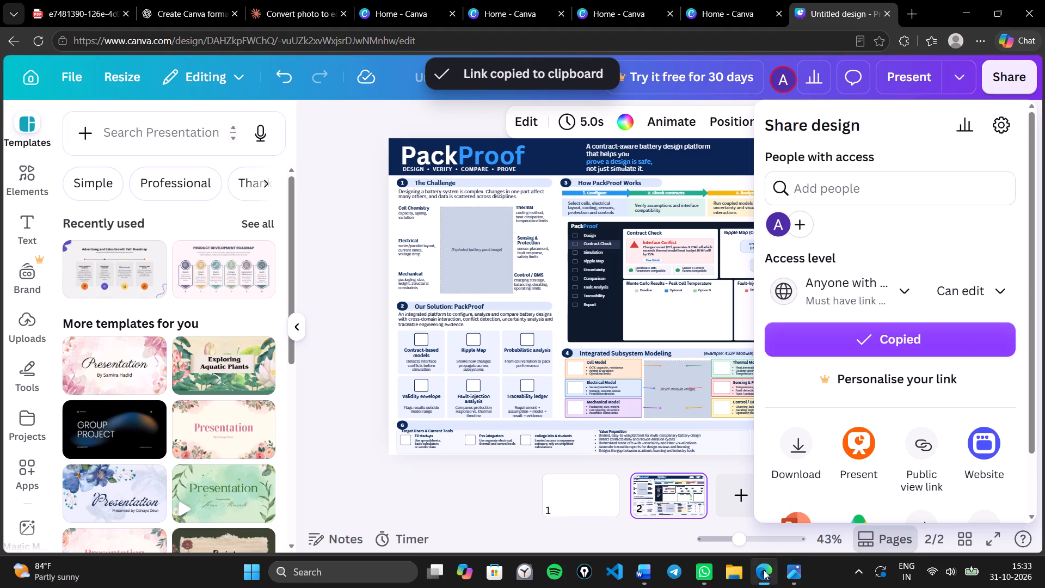
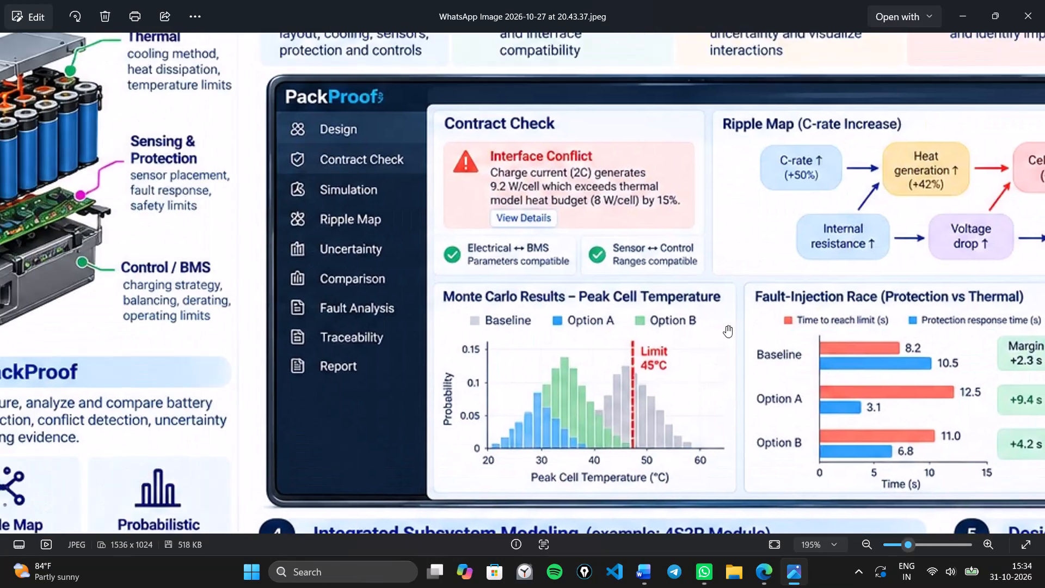
Check the full PackProof reference image, switch to the Canva presentation, and examine the recreated dashboard, header and Challenge section against it.
scroll(726, 326, "down", 8)
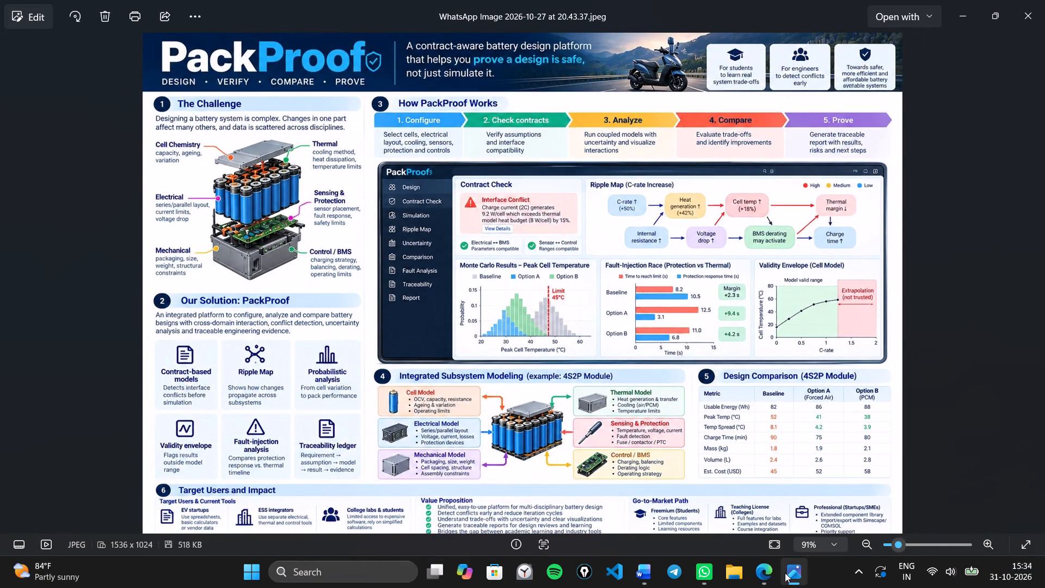
left_click(767, 574)
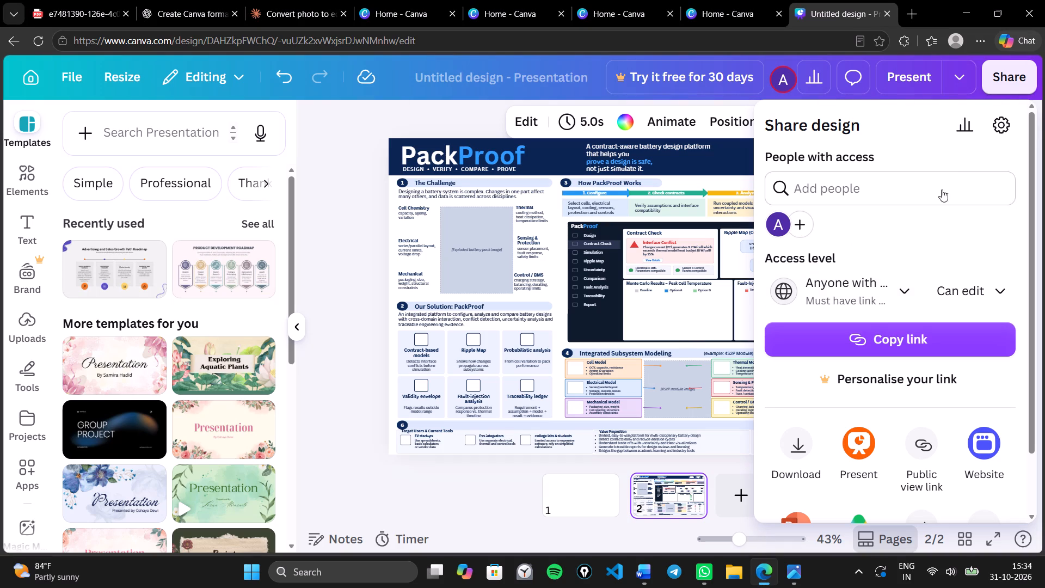
left_click(423, 479)
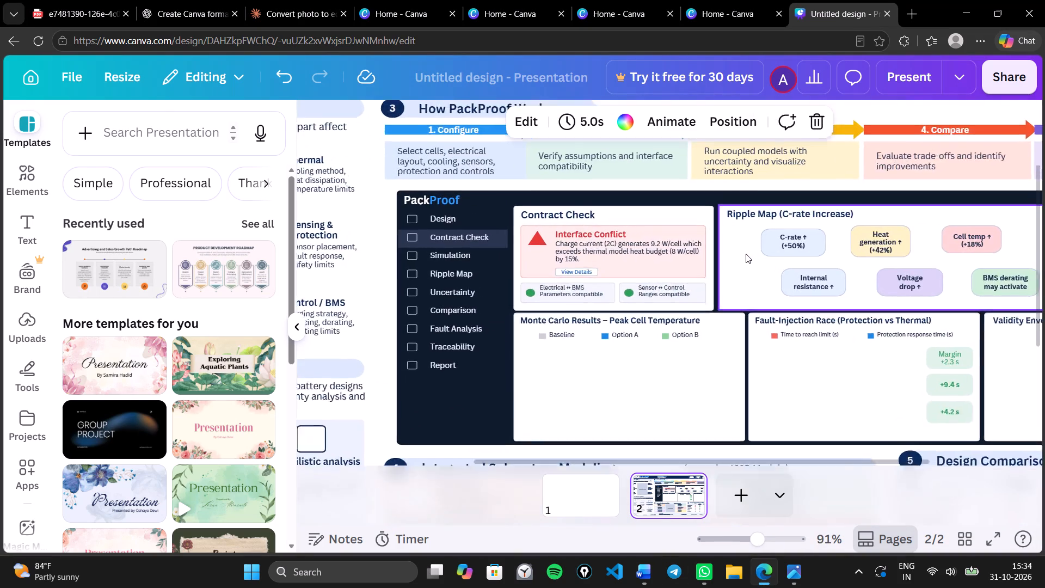
scroll(745, 258, "left", 6)
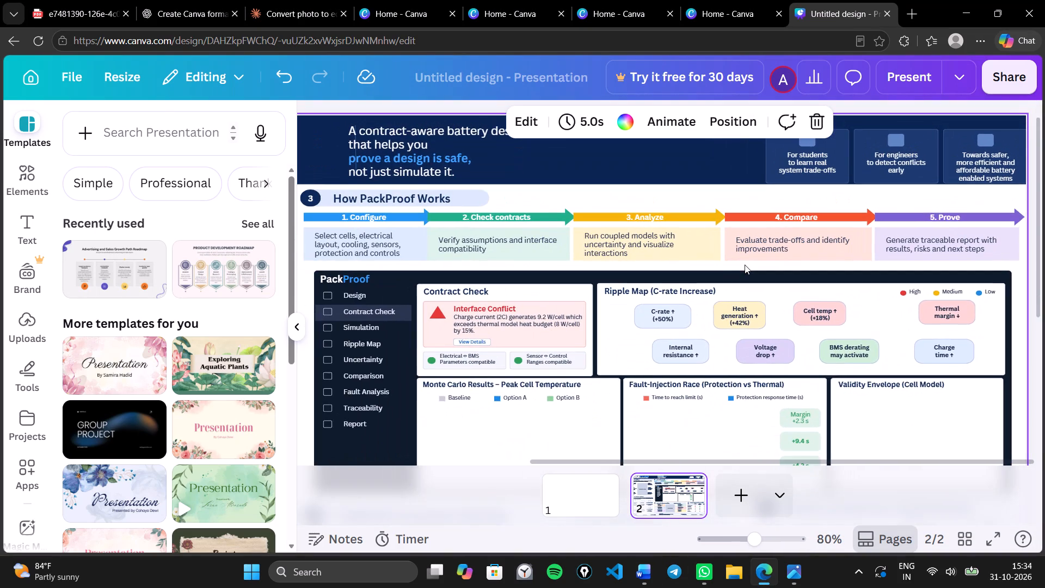
scroll(631, 346, "down", 1)
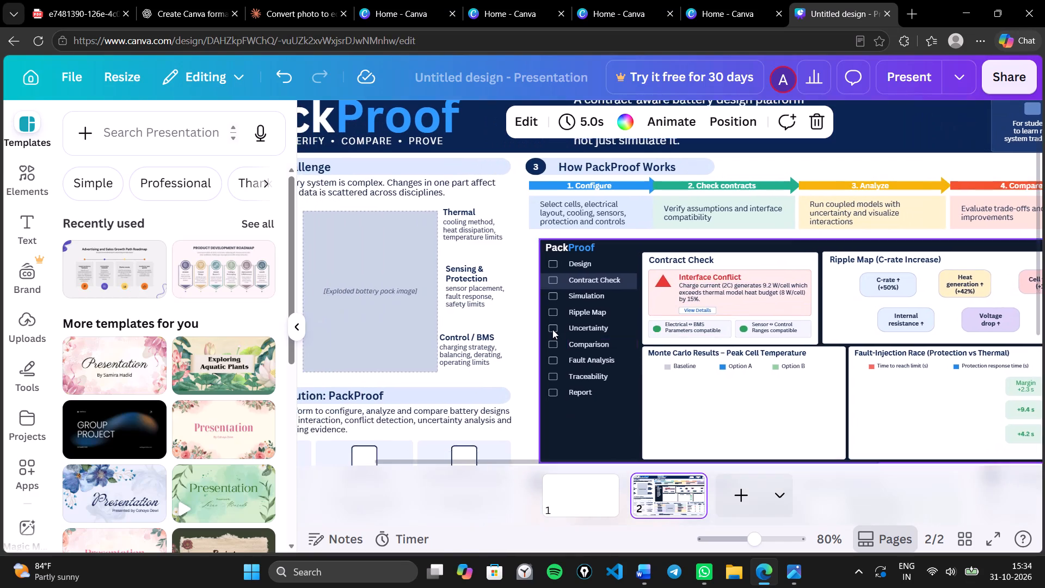
scroll(518, 330, "down", 1)
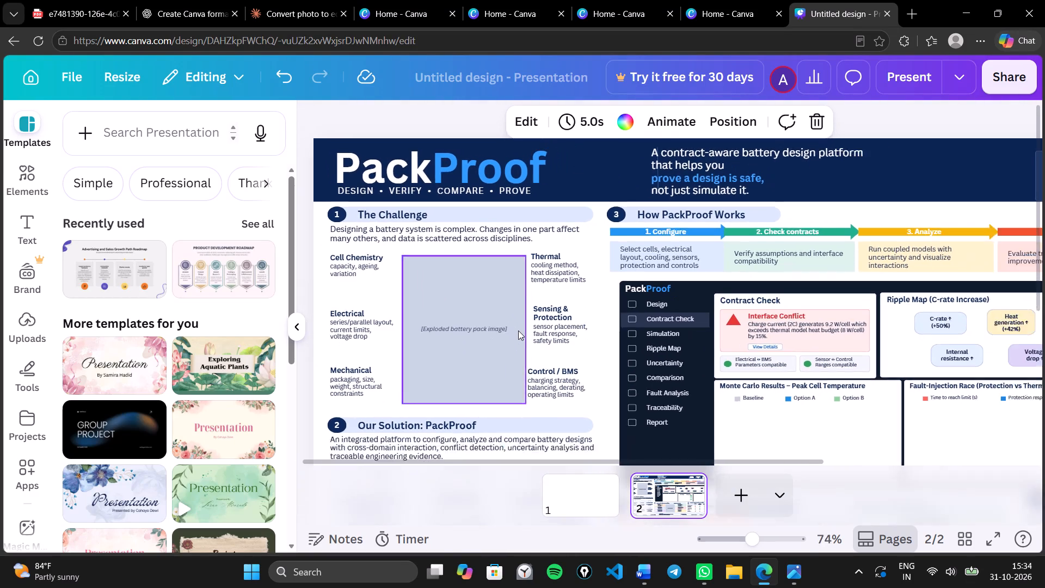
Move the Target Users & Current Tools heading up onto the section 6 band.
scroll(680, 192, "down", 3)
scroll(699, 305, "down", 1)
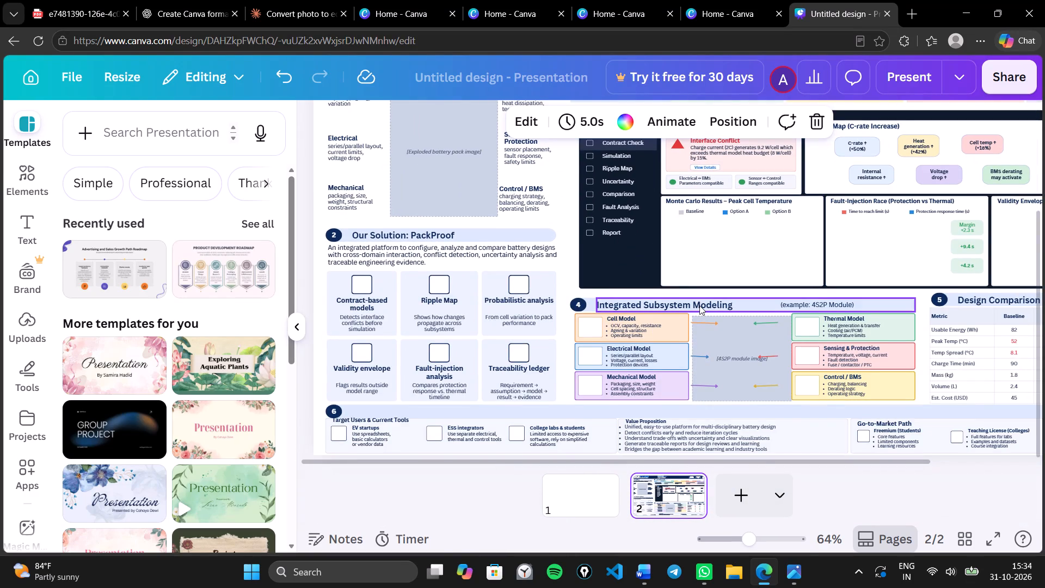
scroll(763, 222, "left", 2)
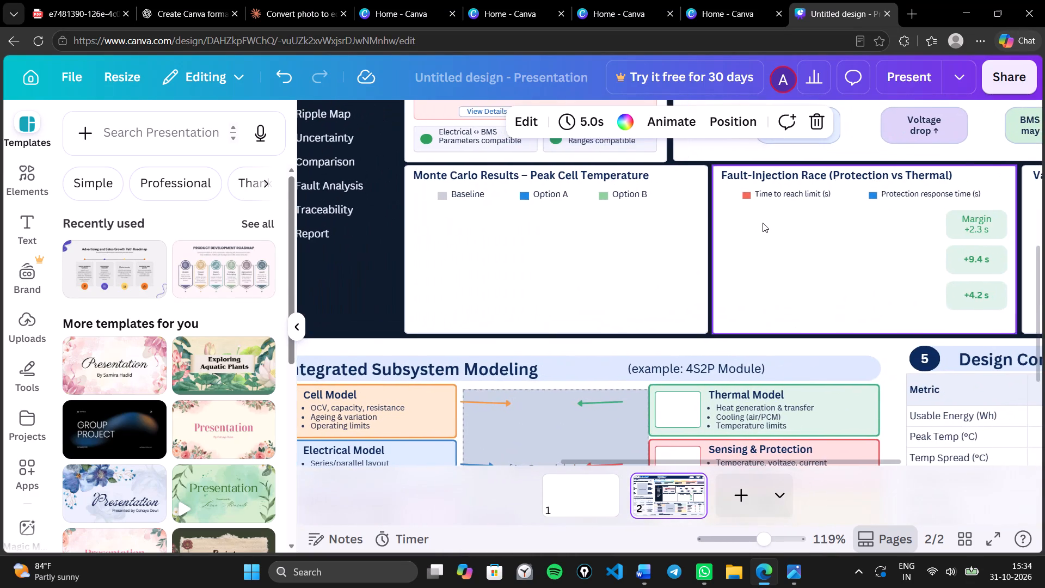
scroll(871, 444, "left", 1)
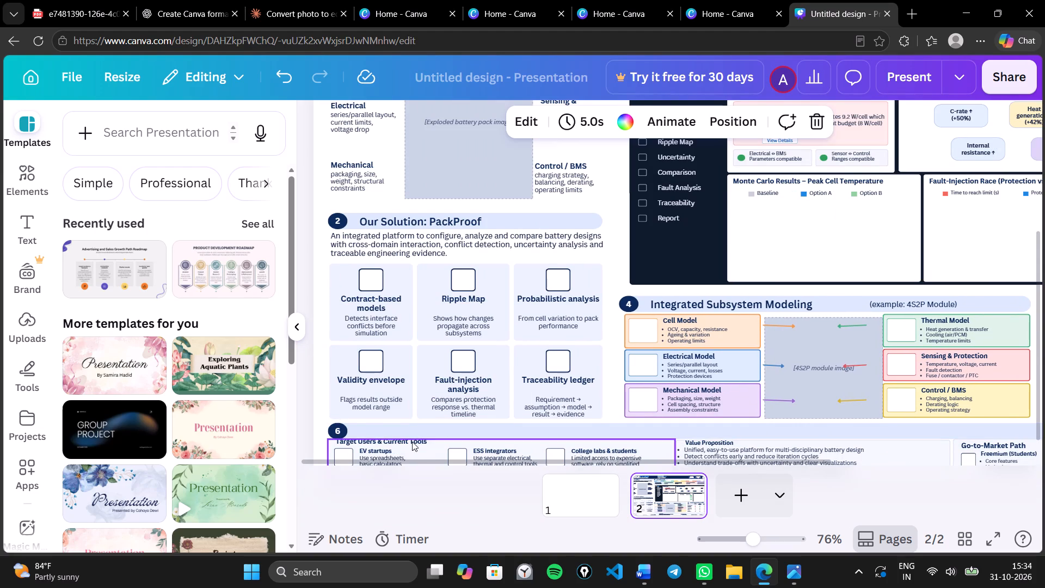
left_click_drag(414, 440, 427, 430)
left_click(515, 437)
Look over the pasted PackProof page, checking the dashboard, section 4 modeling cards, comparison table and section 6 band.
scroll(534, 394, "down", 1)
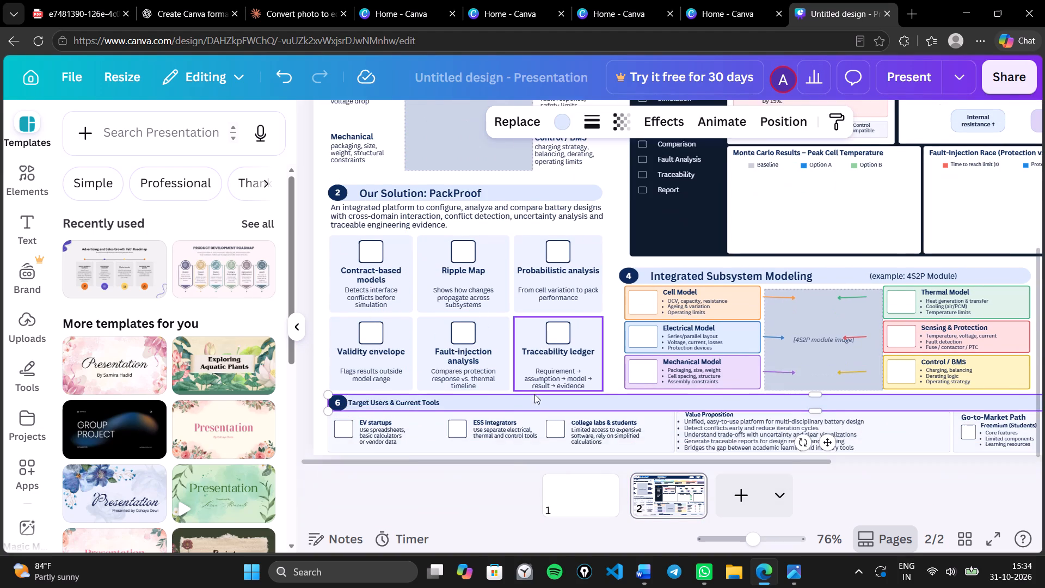
scroll(534, 394, "up", 3)
scroll(534, 394, "down", 2)
scroll(534, 394, "up", 2)
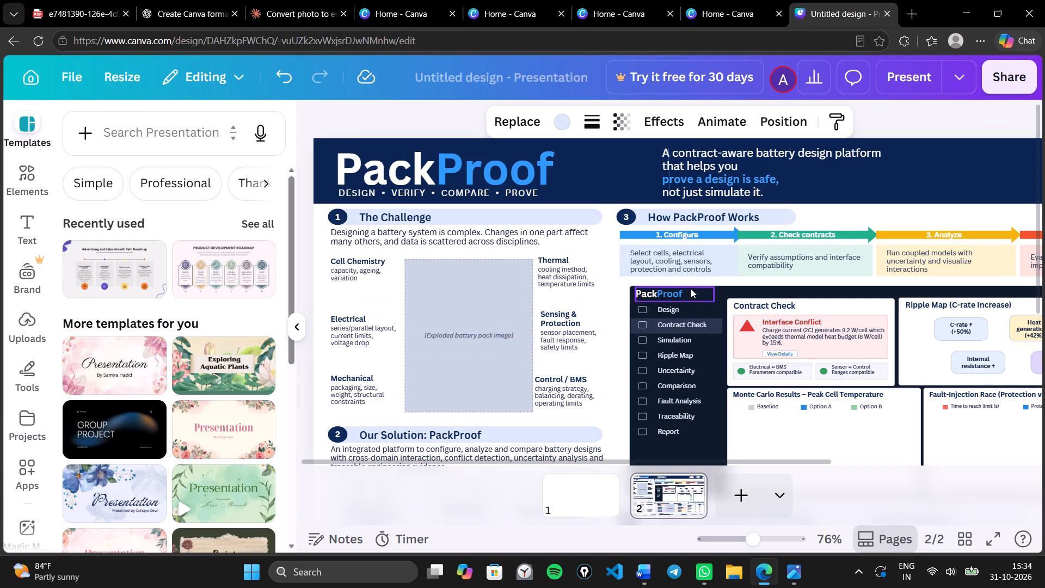
scroll(992, 322, "down", 1)
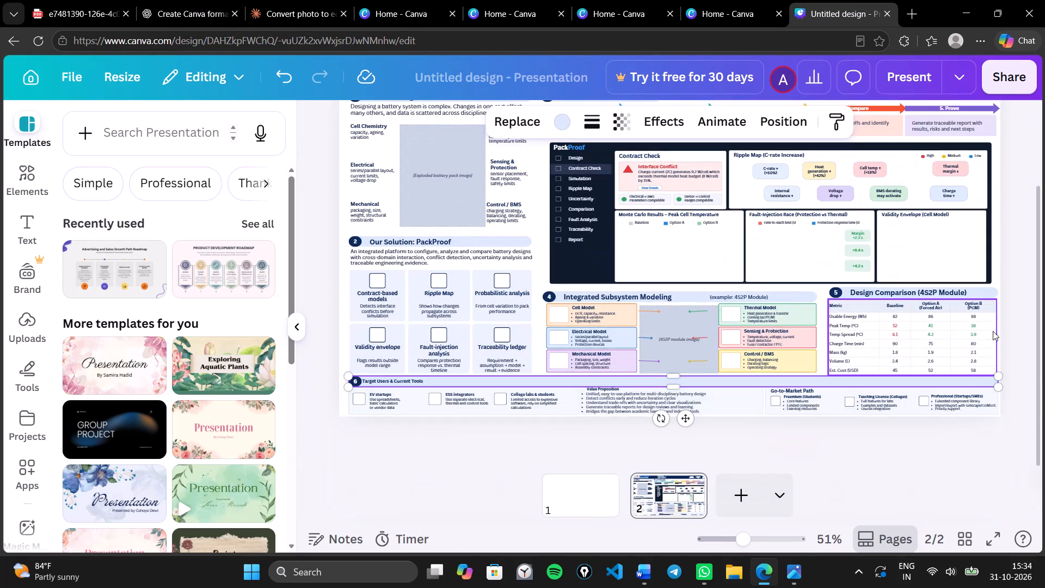
left_click(889, 471)
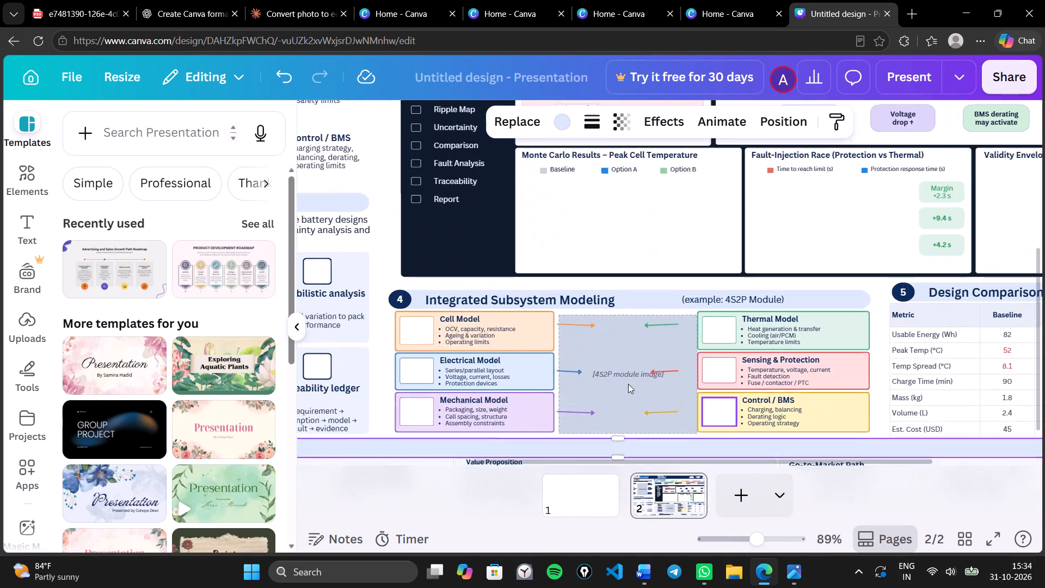
left_click(631, 377)
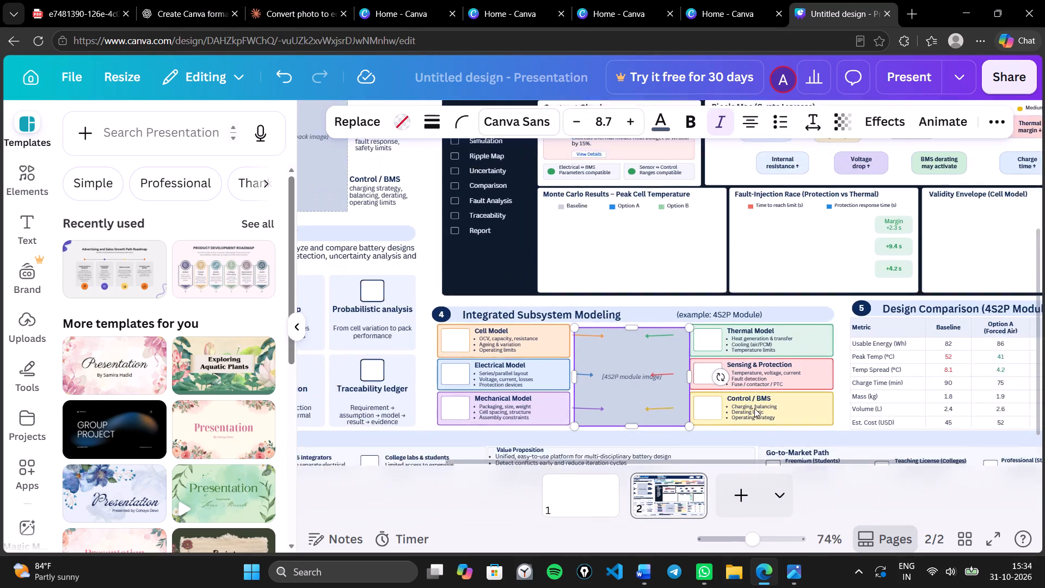
scroll(856, 398, "down", 3)
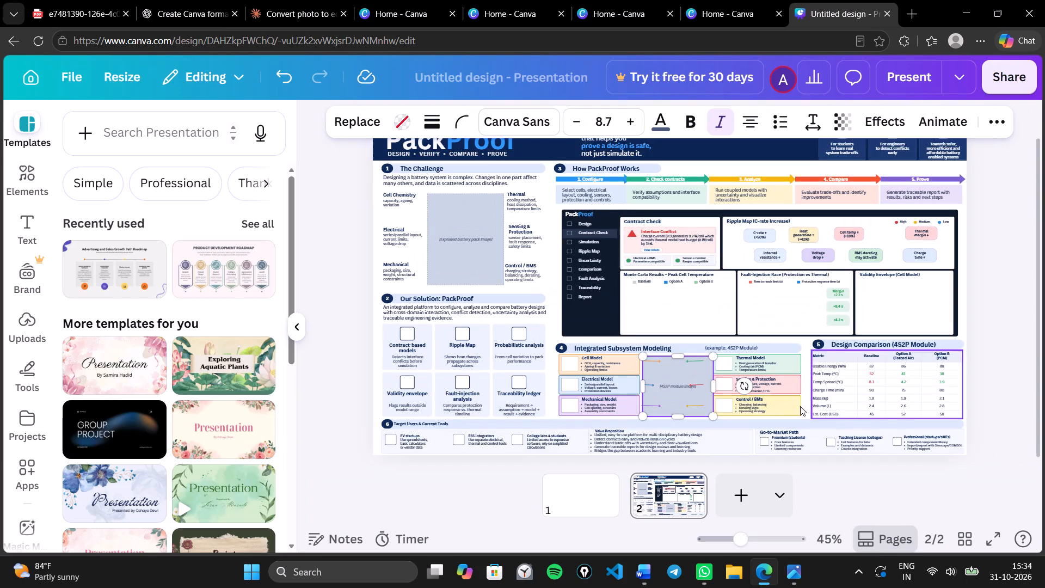
left_click(1016, 274)
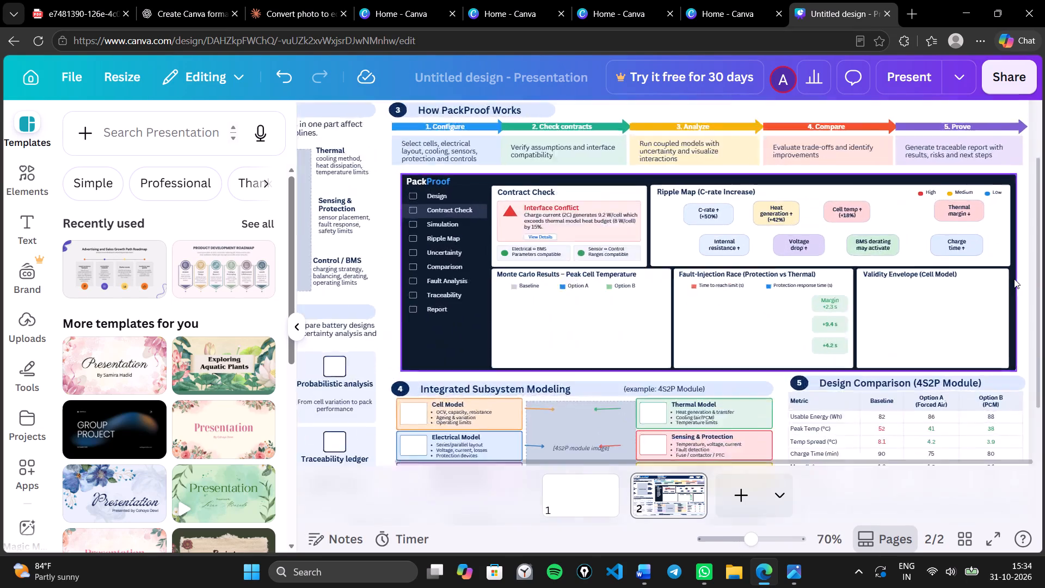
scroll(1011, 284, "left", 4)
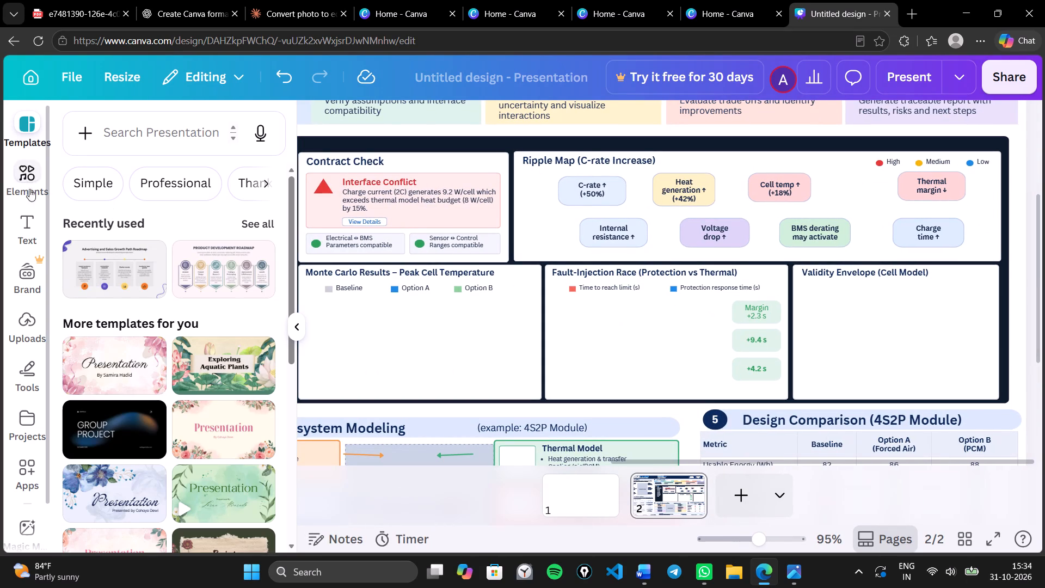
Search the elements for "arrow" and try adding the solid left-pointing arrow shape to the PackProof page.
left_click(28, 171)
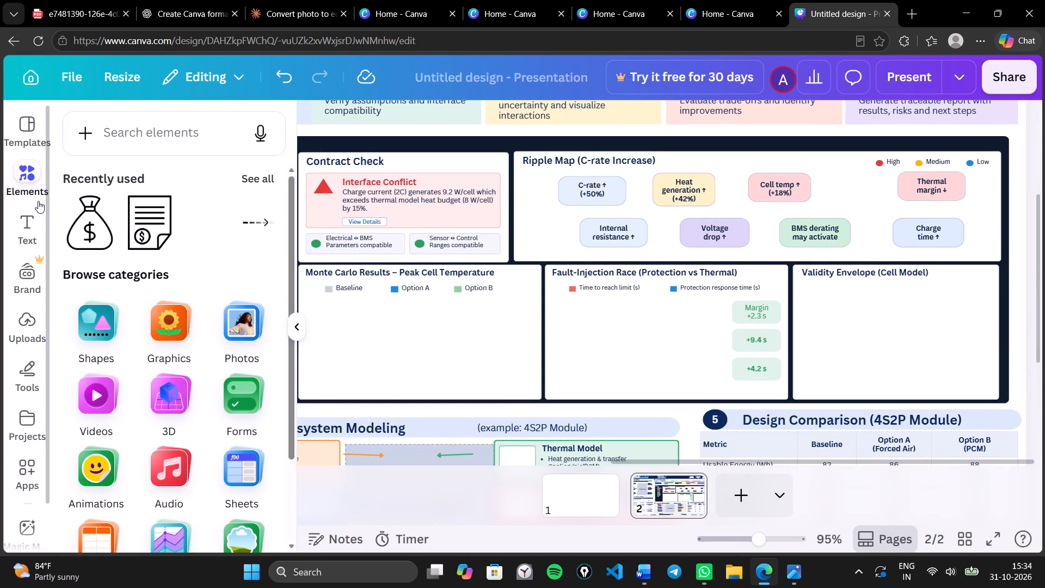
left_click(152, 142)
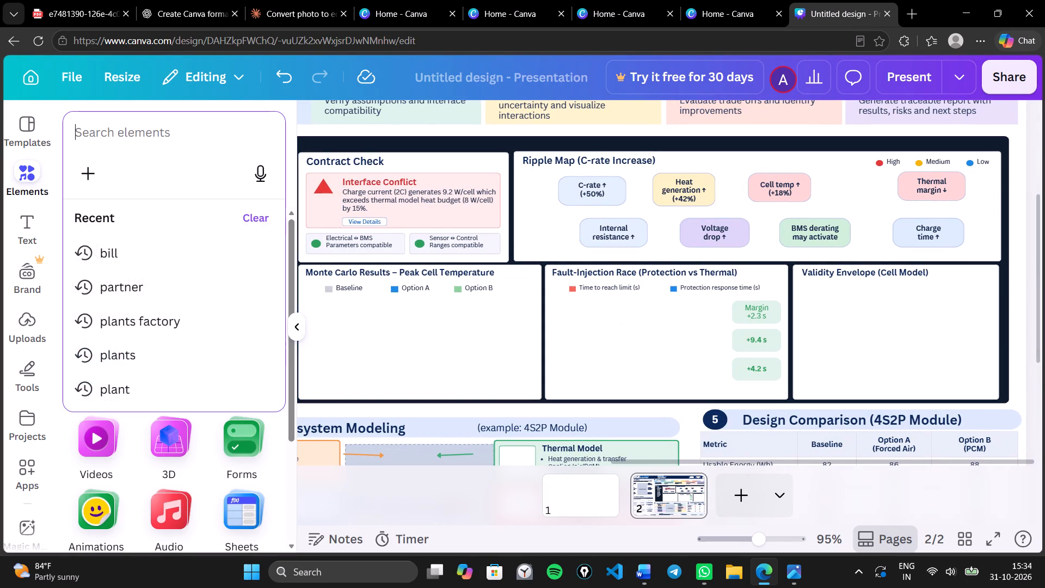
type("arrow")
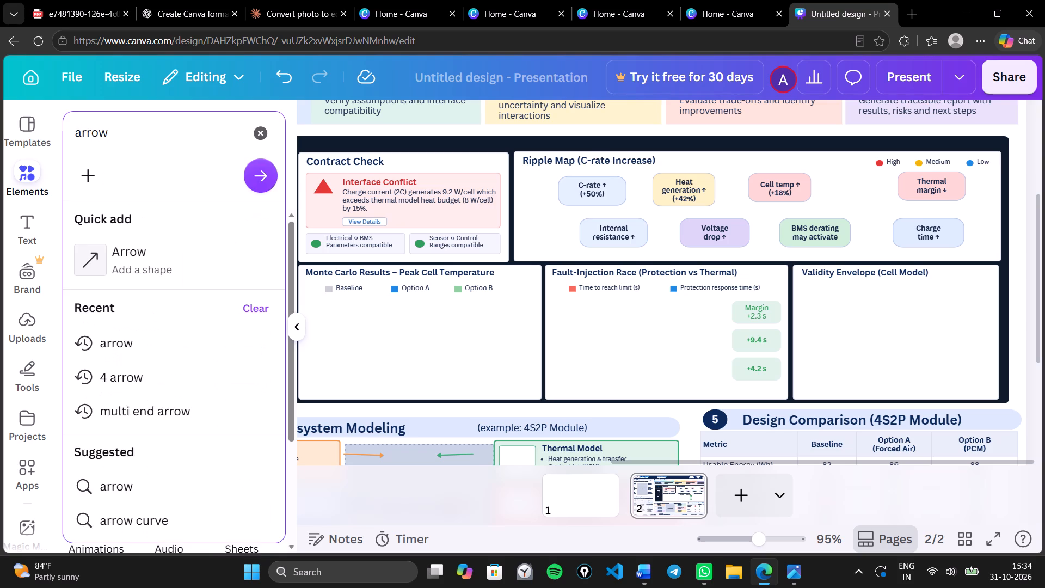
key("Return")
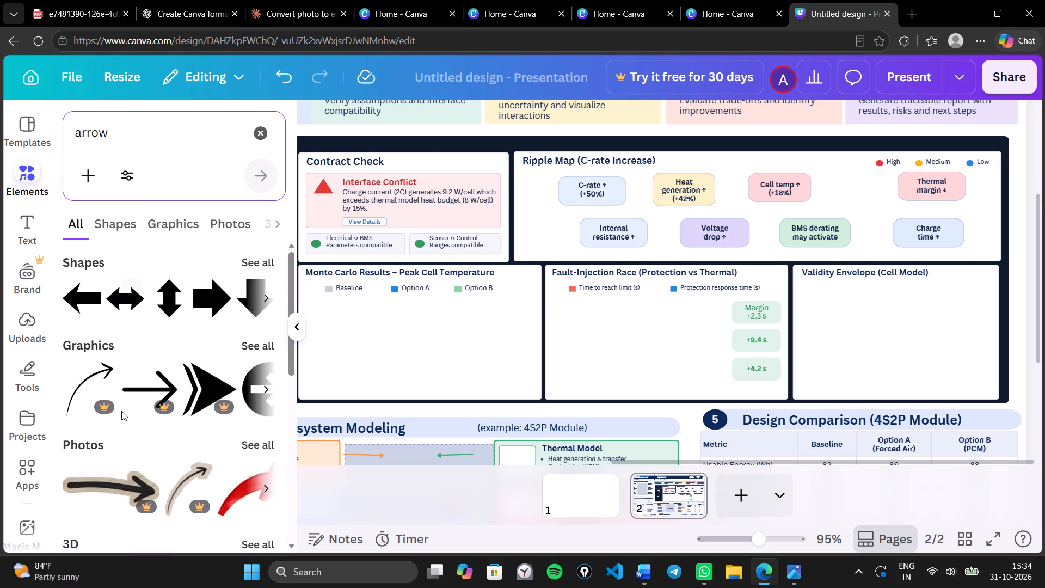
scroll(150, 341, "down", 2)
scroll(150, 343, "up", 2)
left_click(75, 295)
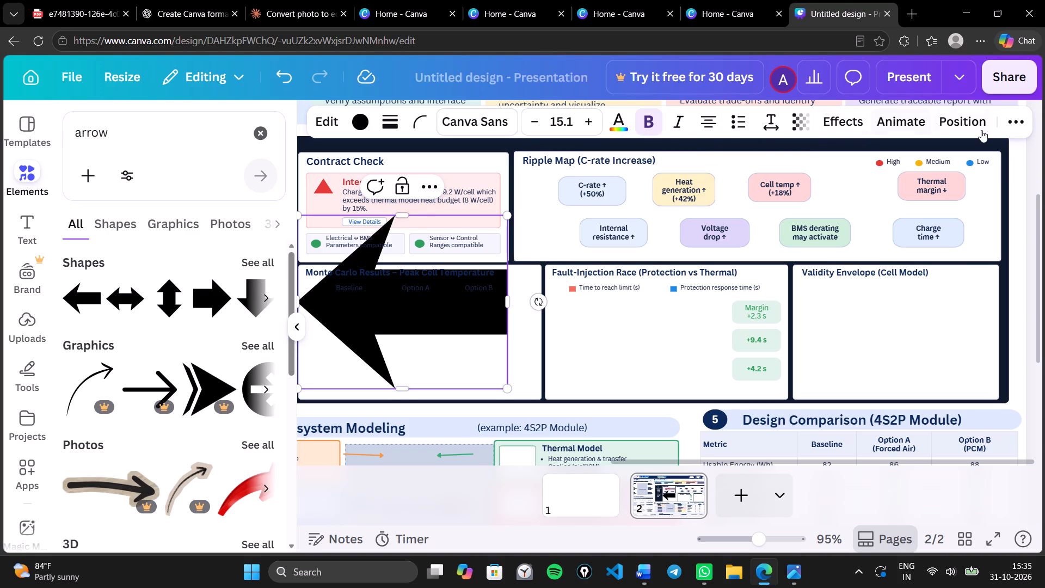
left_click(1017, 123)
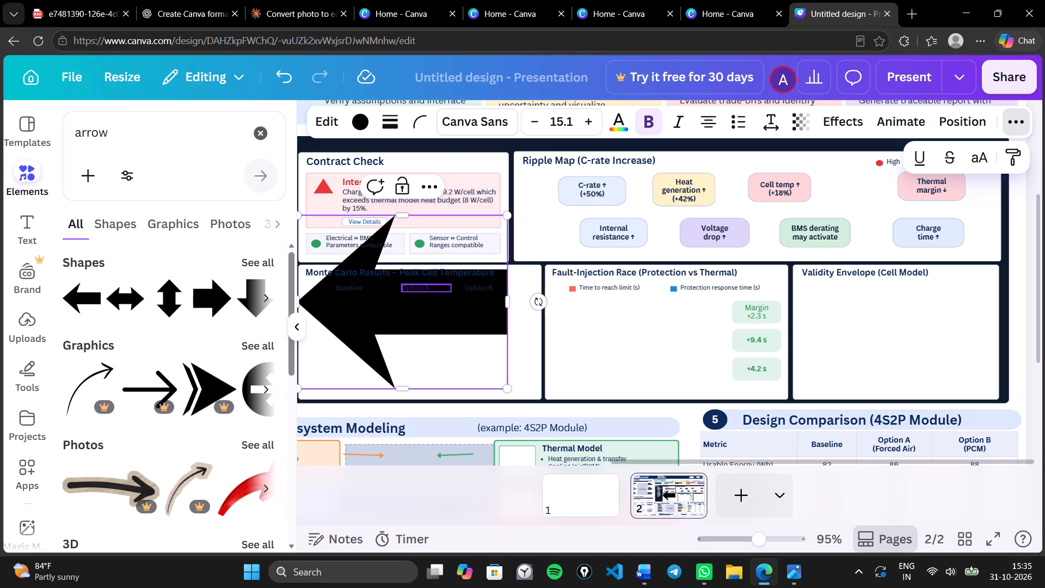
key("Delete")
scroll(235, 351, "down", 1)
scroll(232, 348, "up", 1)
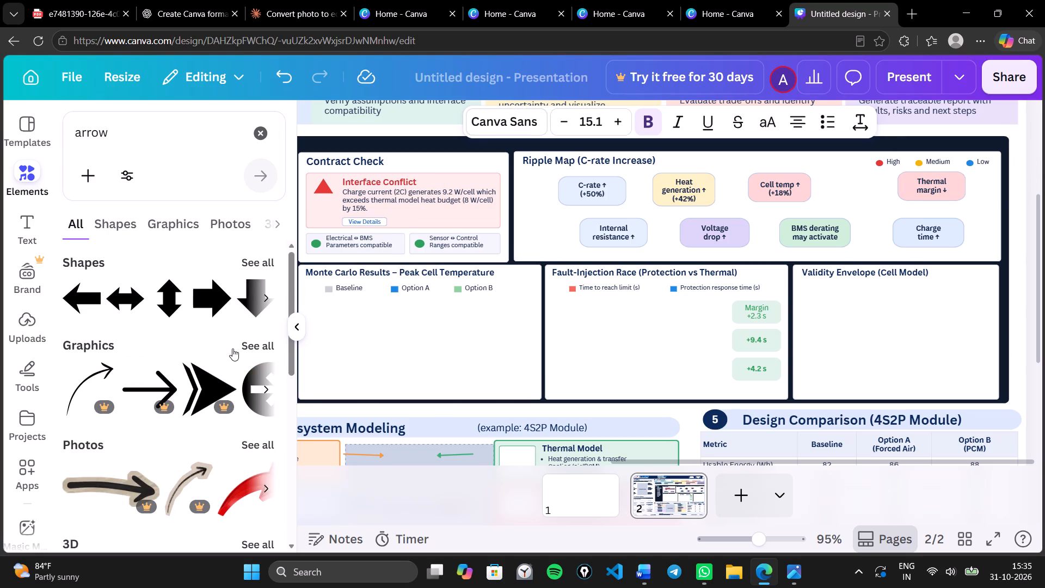
Add a straight blue line along the bottom edge of the dark dashboard panel, starting at its lower-left corner.
left_click(24, 229)
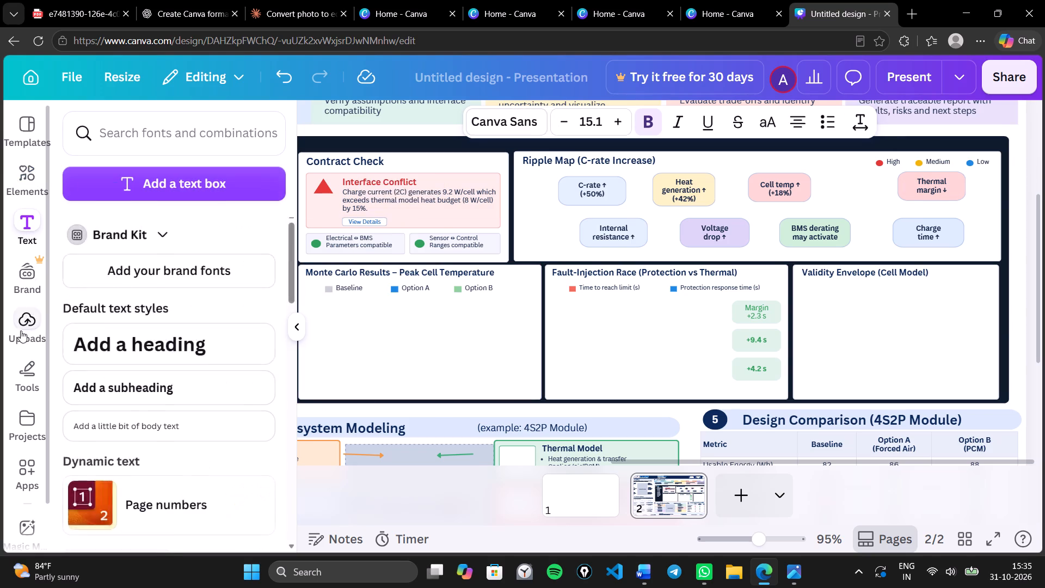
left_click(36, 384)
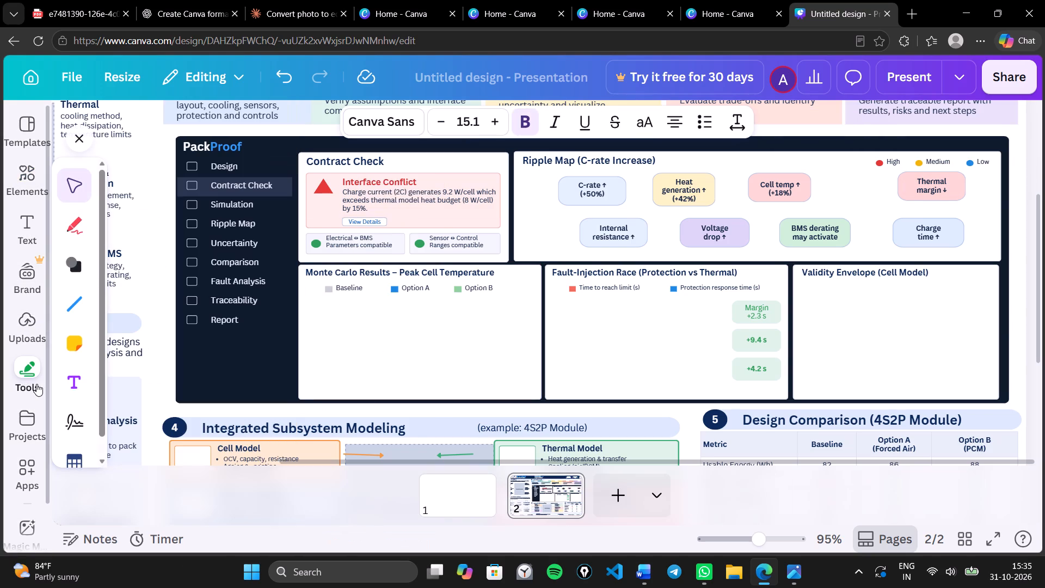
scroll(76, 352, "down", 2)
left_click(69, 267)
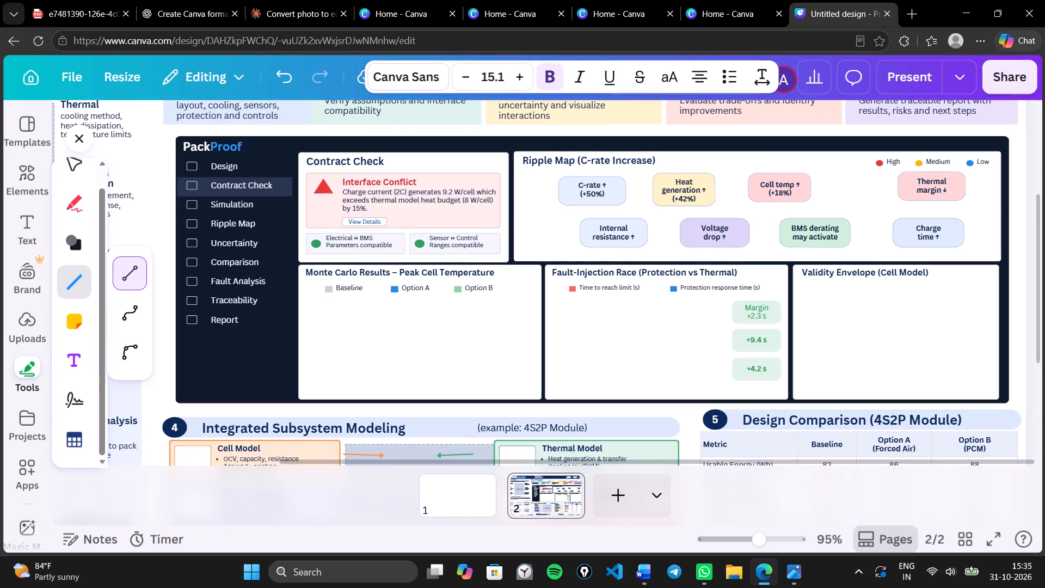
left_click(173, 399)
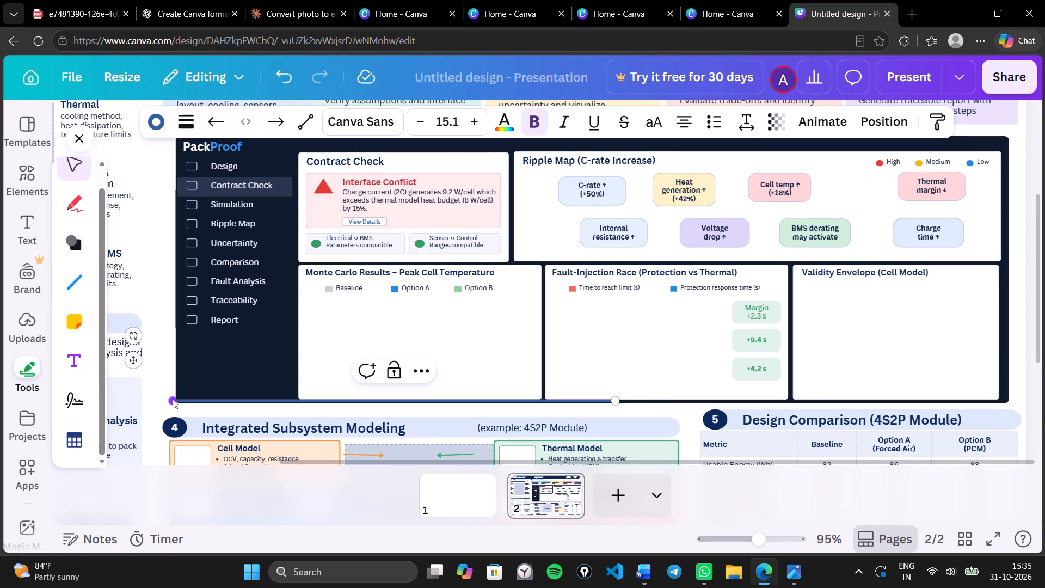
left_click(136, 291)
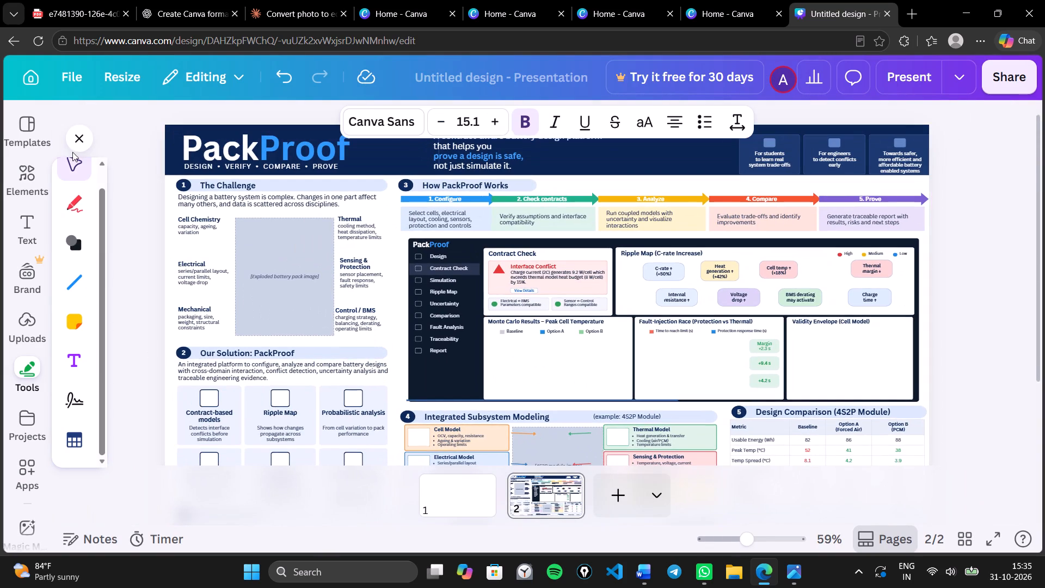
left_click(73, 143)
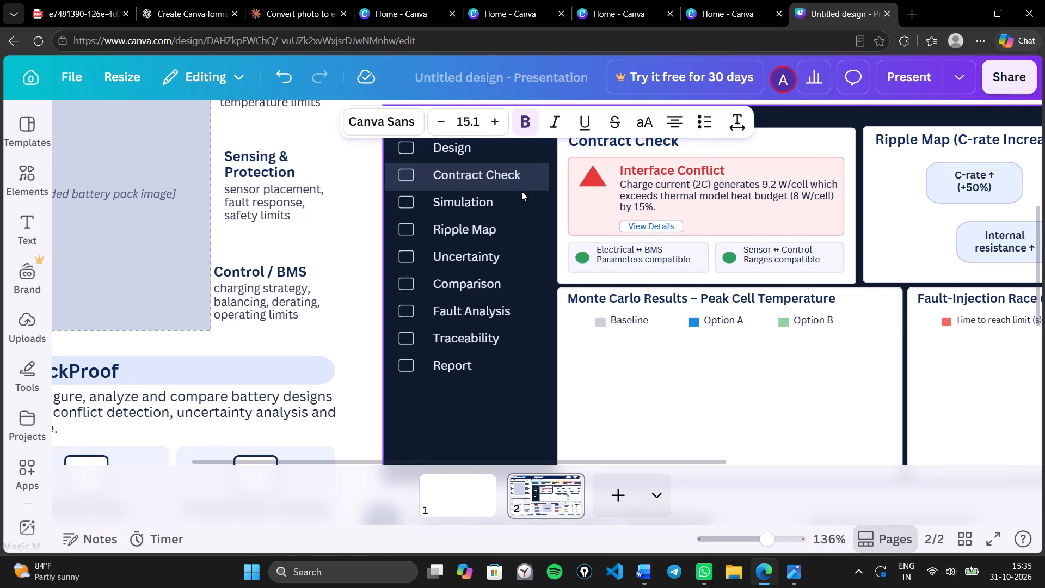
Delete the highlight bar behind Contract Check in the dashboard's sidebar list.
left_click(522, 189)
left_click_drag(522, 189, 529, 180)
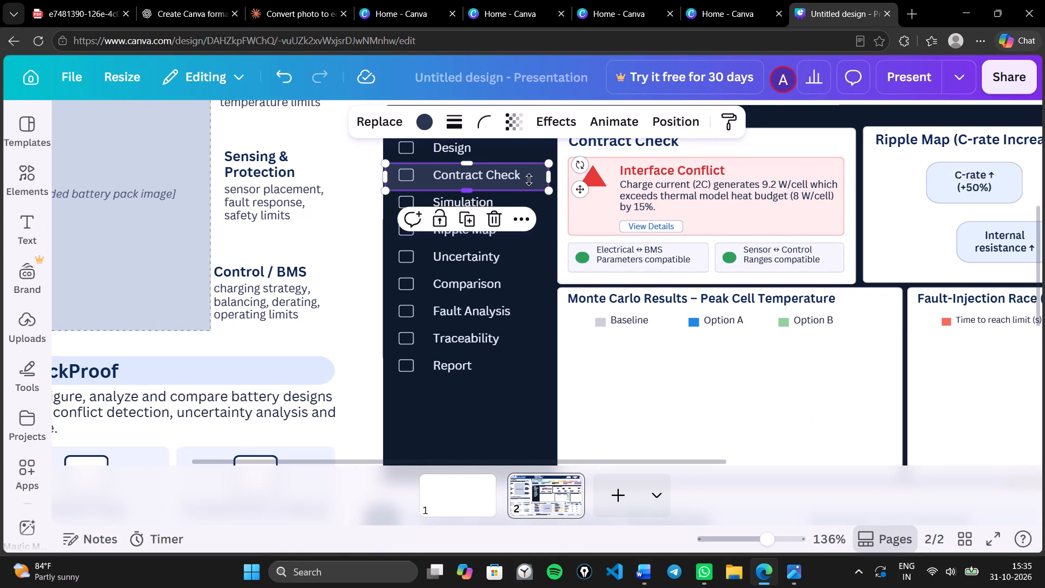
left_click_drag(529, 180, 529, 179)
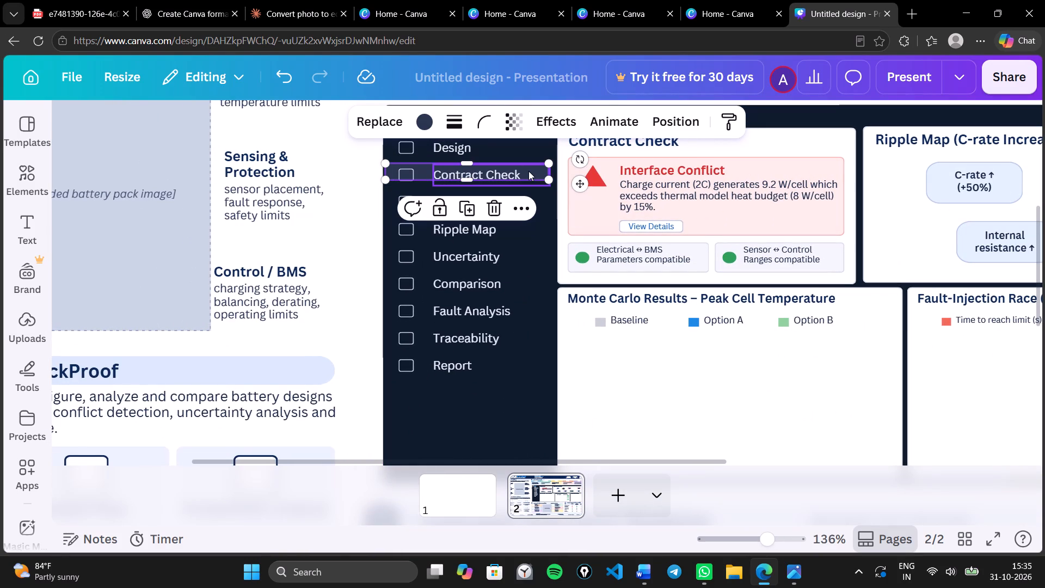
left_click(491, 205)
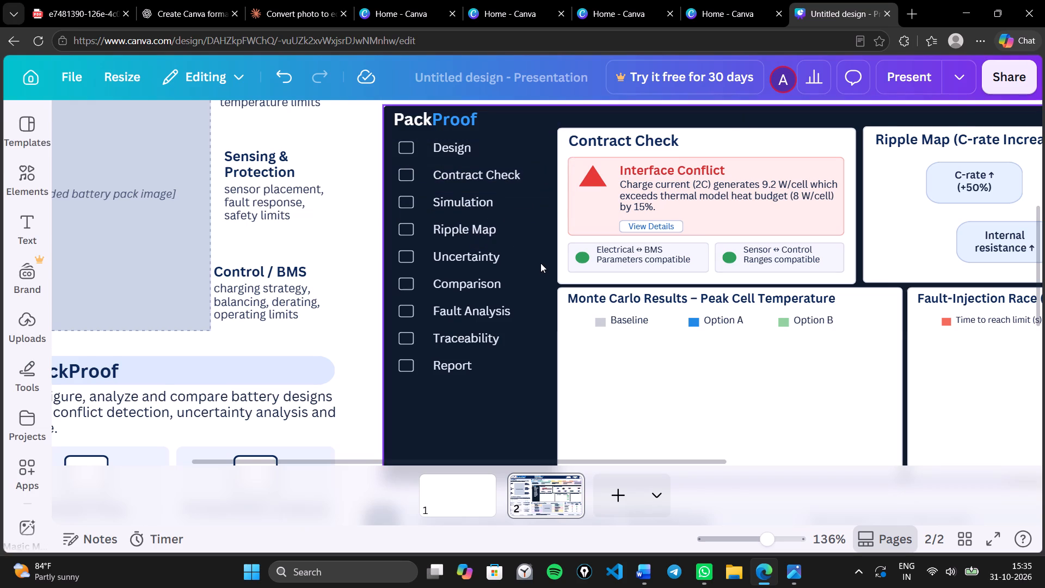
left_click(540, 264)
left_click(513, 397)
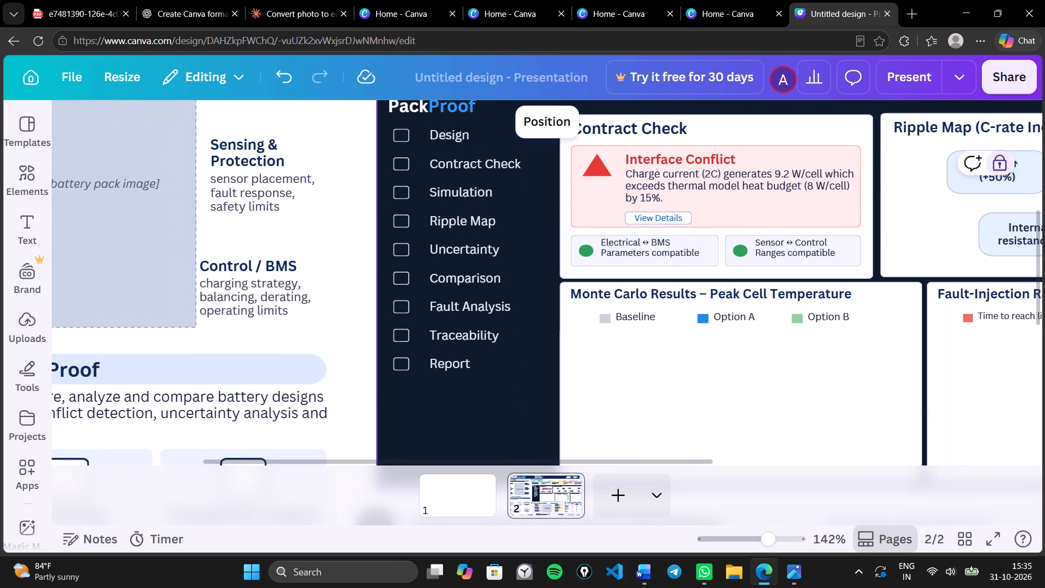
Switch to the original PackProof image in Photos and examine its dashboard charts, ripple map arrows and sidebar icons.
left_click(797, 580)
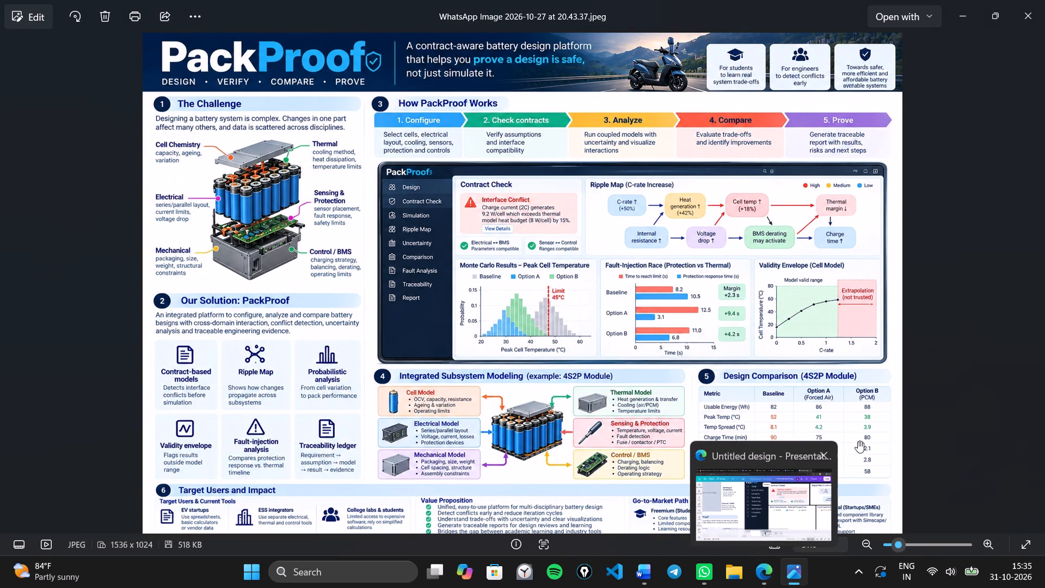
left_click(851, 349)
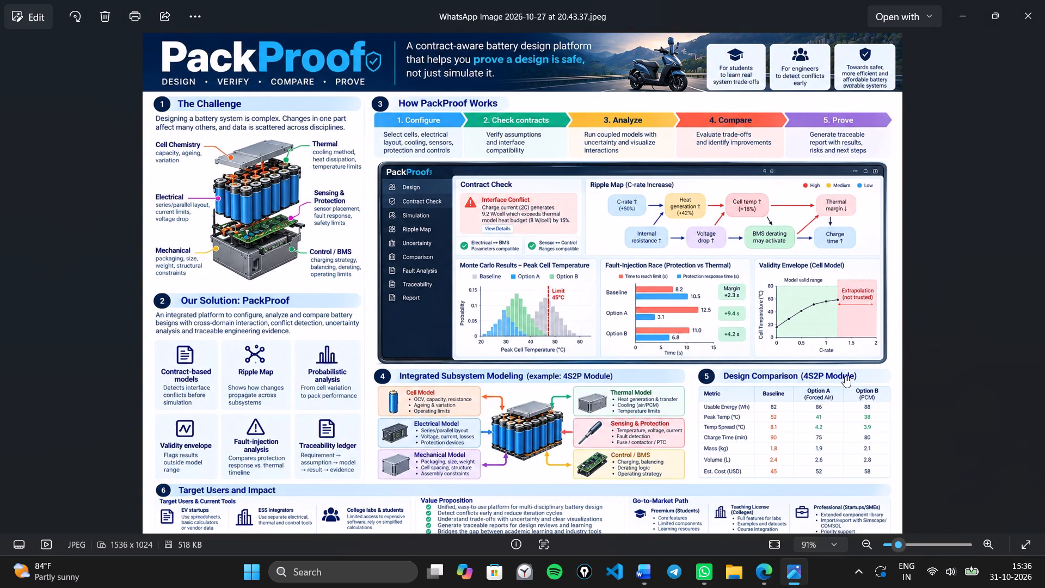
scroll(838, 297, "up", 10, "ctrl")
scroll(838, 297, "left", 5)
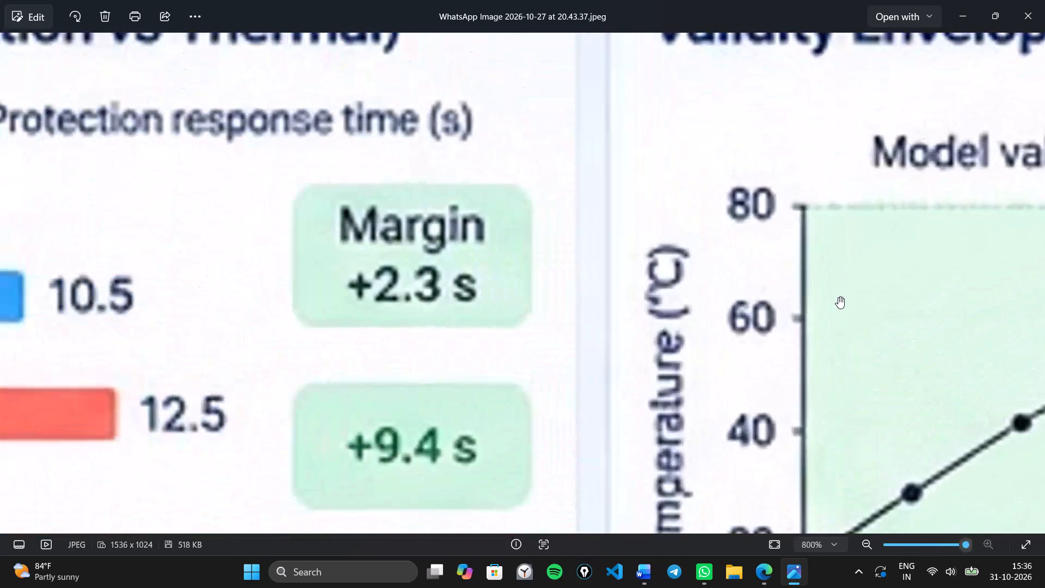
scroll(838, 297, "down", 18, "ctrl")
left_click_drag(749, 235, 663, 308)
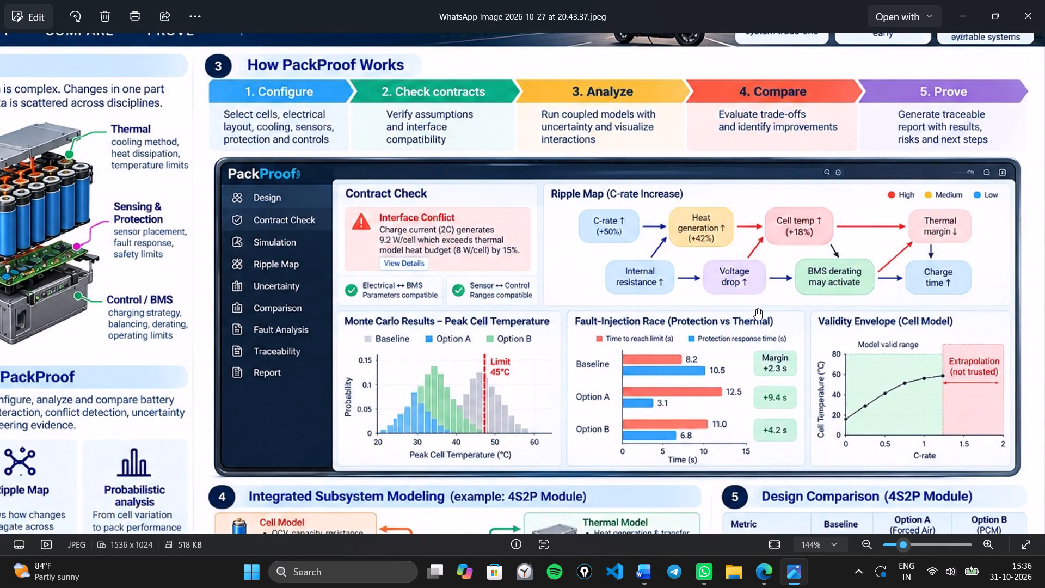
scroll(756, 309, "down", 3, "ctrl")
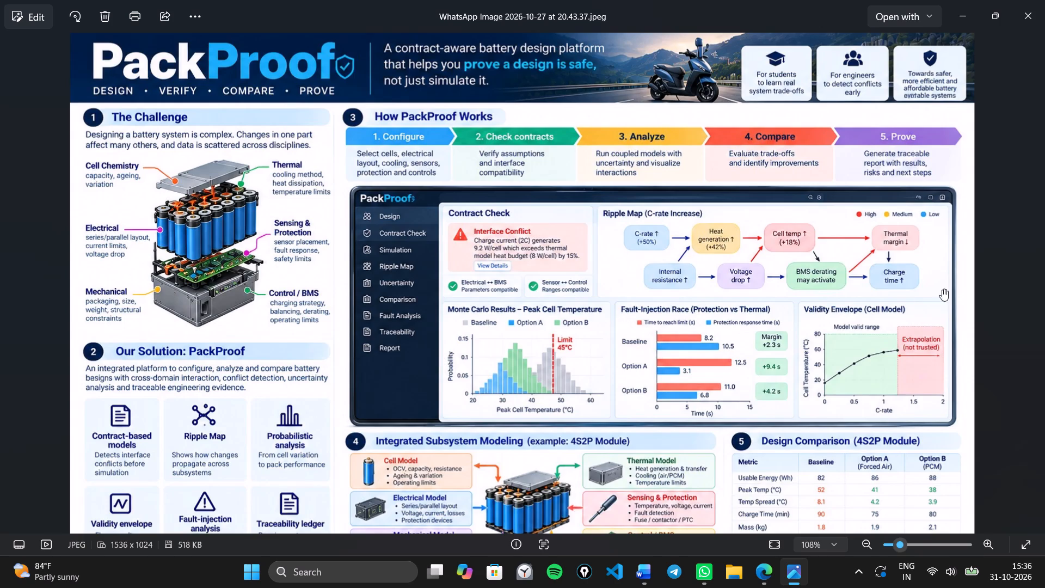
scroll(949, 290, "up", 4, "ctrl")
scroll(949, 290, "down", 1, "ctrl")
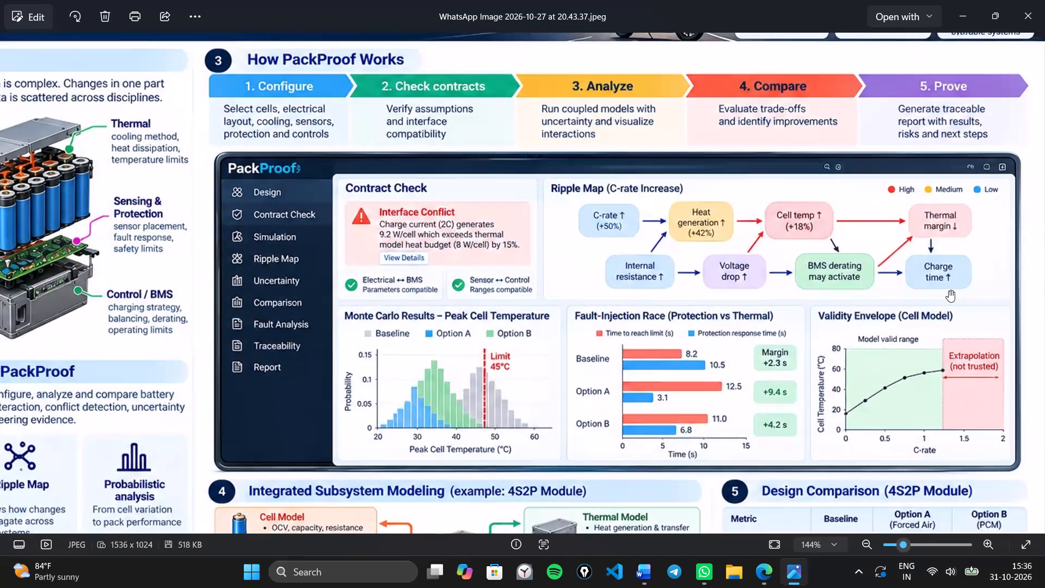
Switch back to the Canva presentation and undo the Contract Check highlight deletion and the blue line added along the dashboard's bottom edge.
left_click(773, 571)
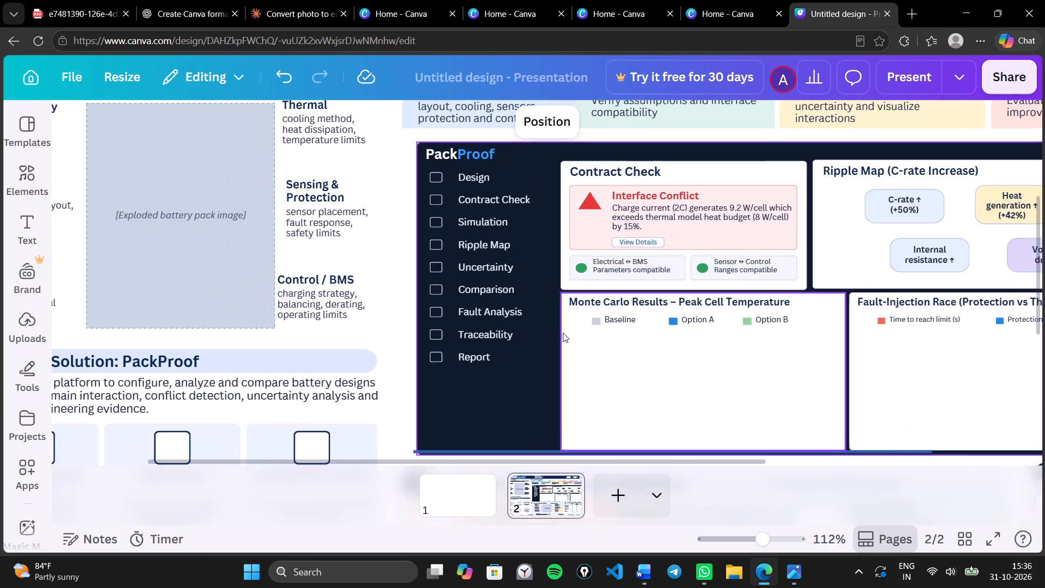
key("ctrl+z")
key("ctrl+z")
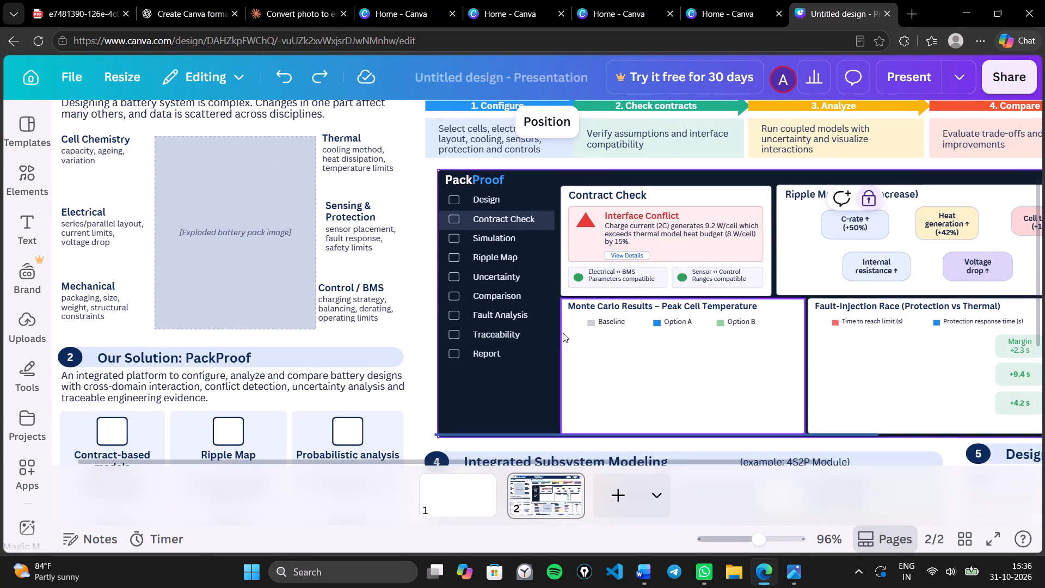
key("ctrl+z")
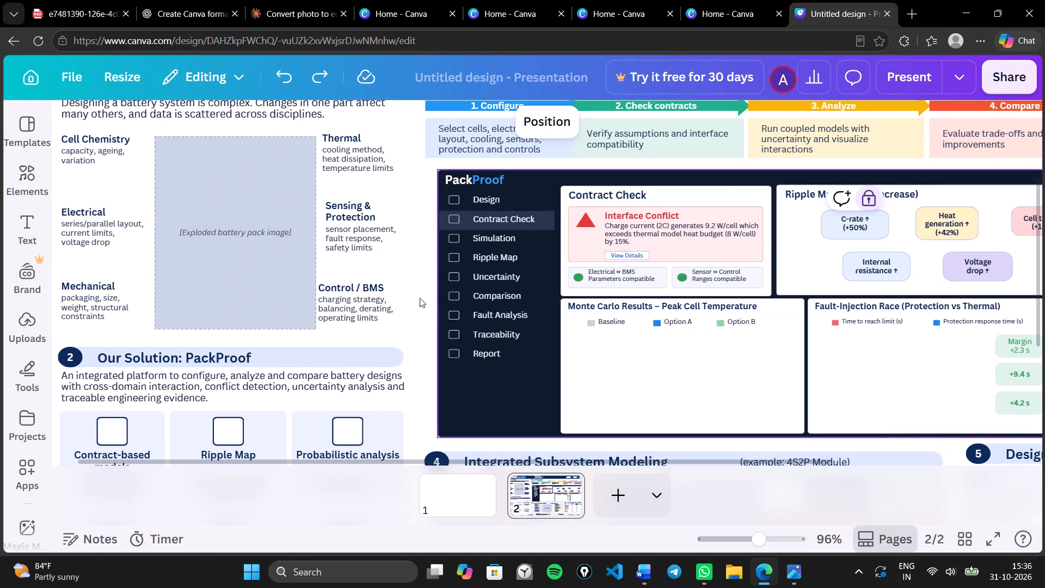
left_click(408, 233)
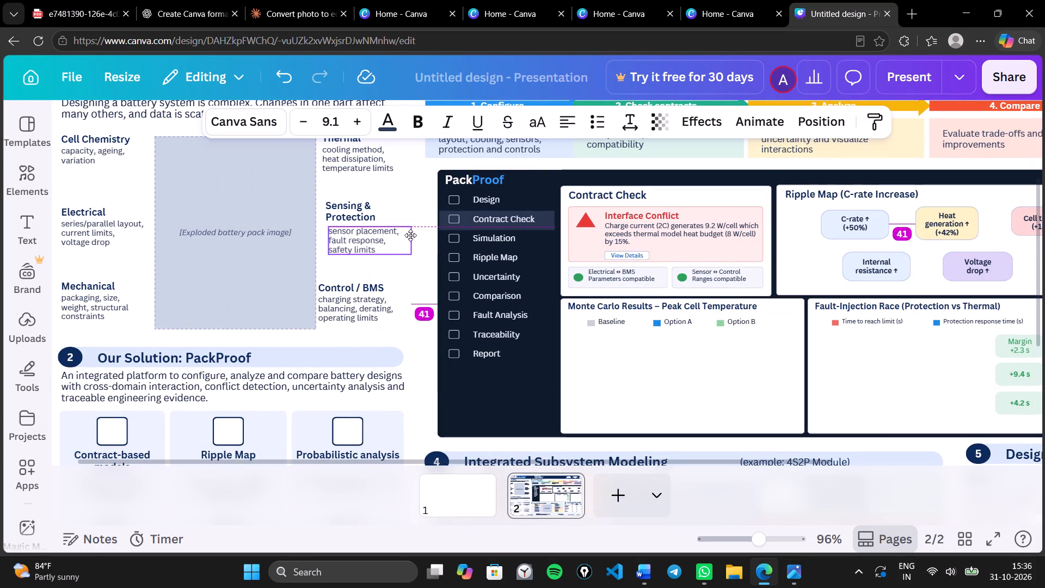
key("ctrl+z")
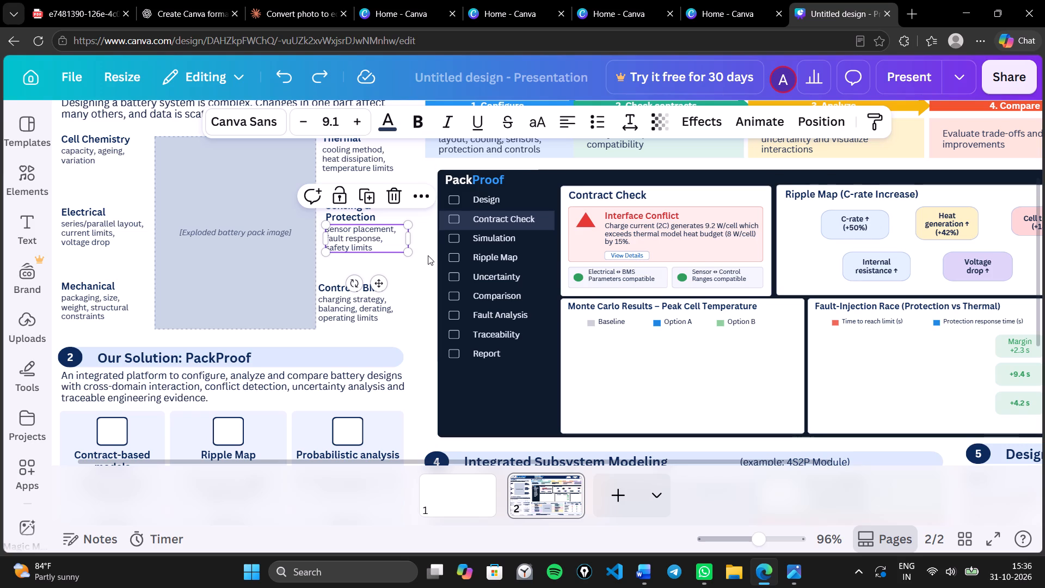
left_click(428, 255)
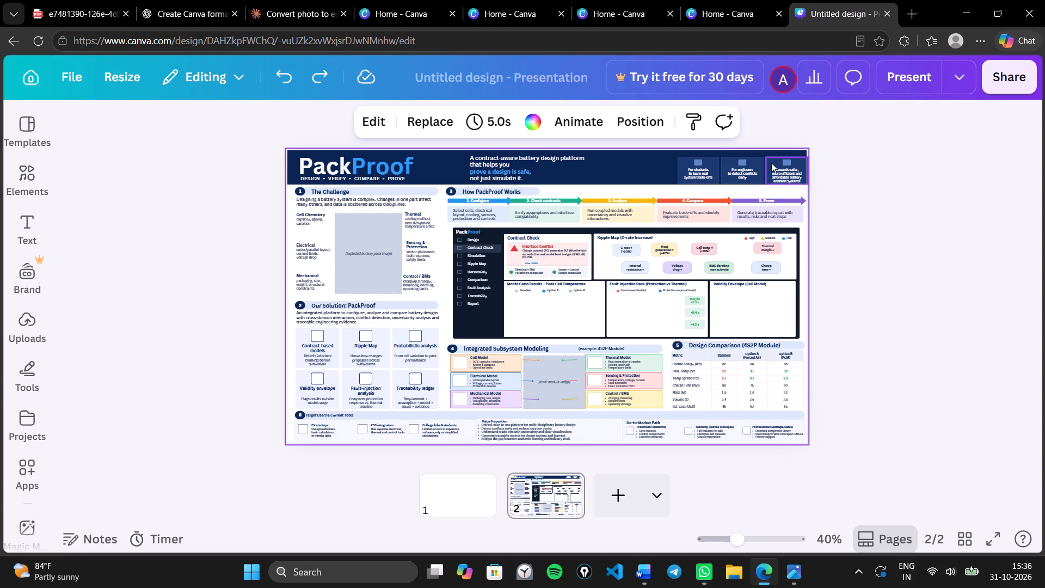
scroll(771, 163, "down", 1)
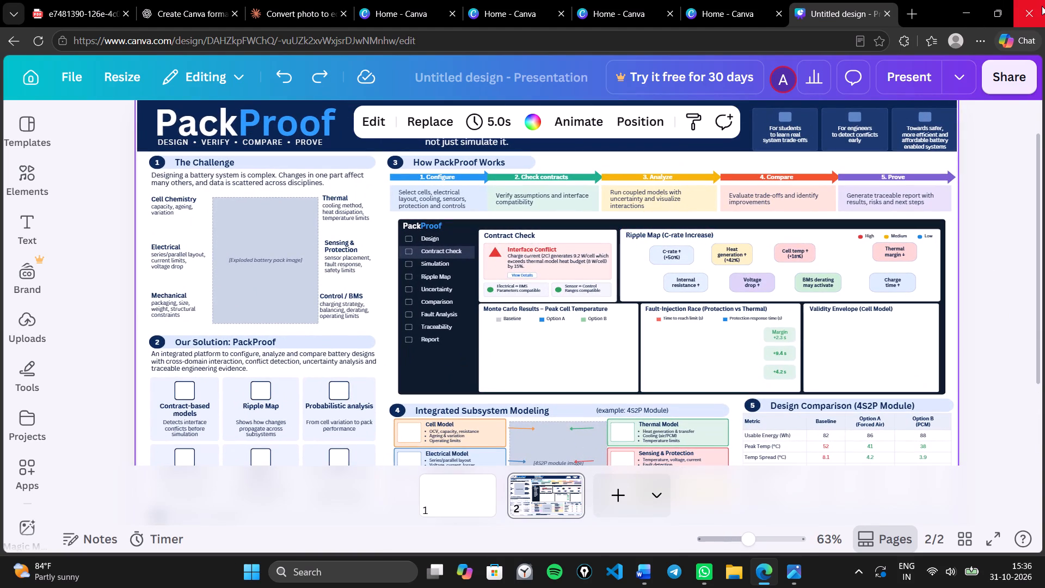
Close the two Canva conversion chat tabs, all Canva home tabs and the untitled presentation tab, keeping only the PDF tab open.
triple_click(233, 10)
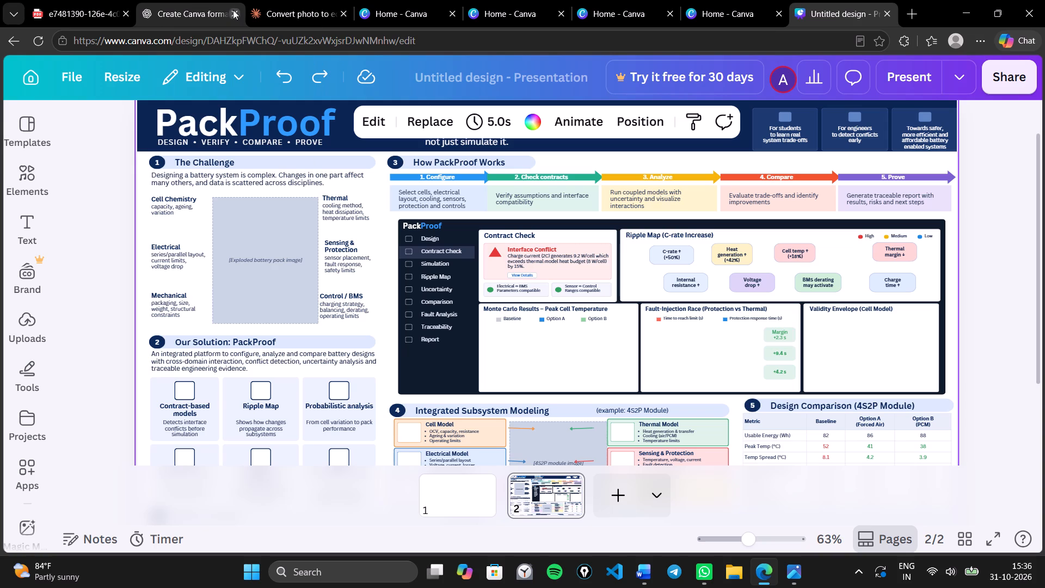
left_click(233, 10)
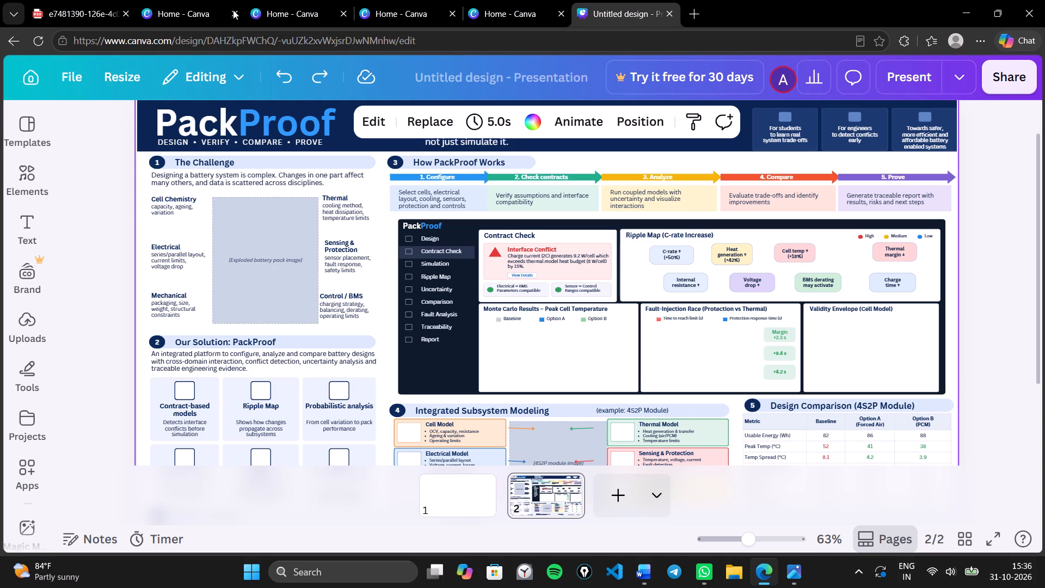
triple_click(233, 10)
left_click(233, 10)
left_click(233, 10)
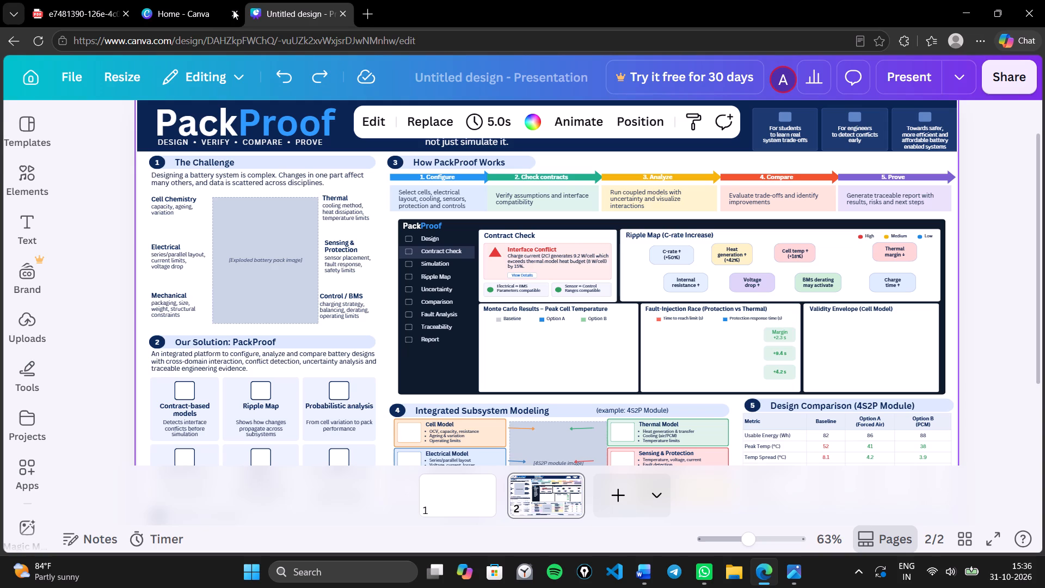
left_click(233, 10)
left_click(233, 10)
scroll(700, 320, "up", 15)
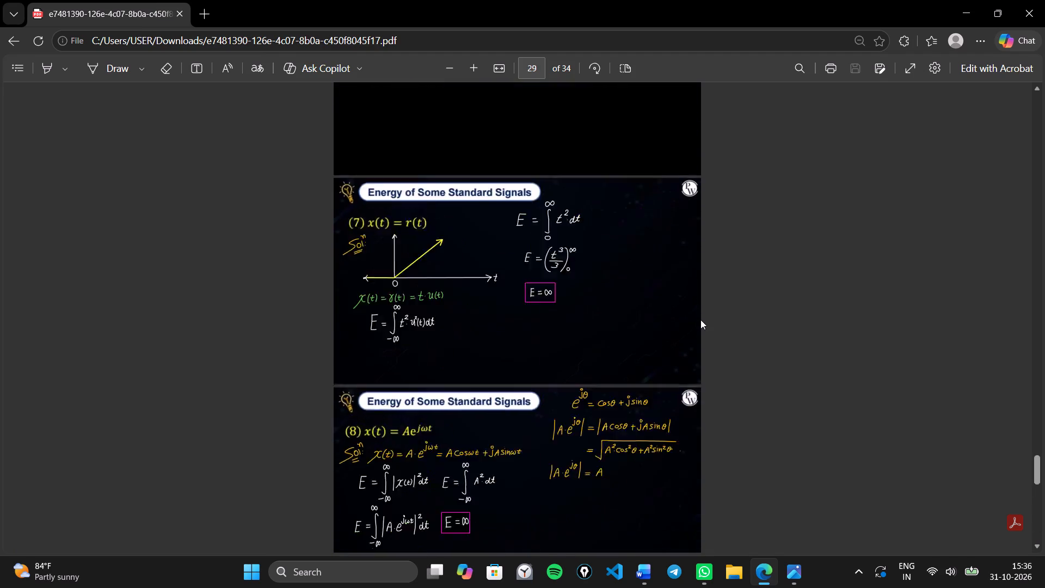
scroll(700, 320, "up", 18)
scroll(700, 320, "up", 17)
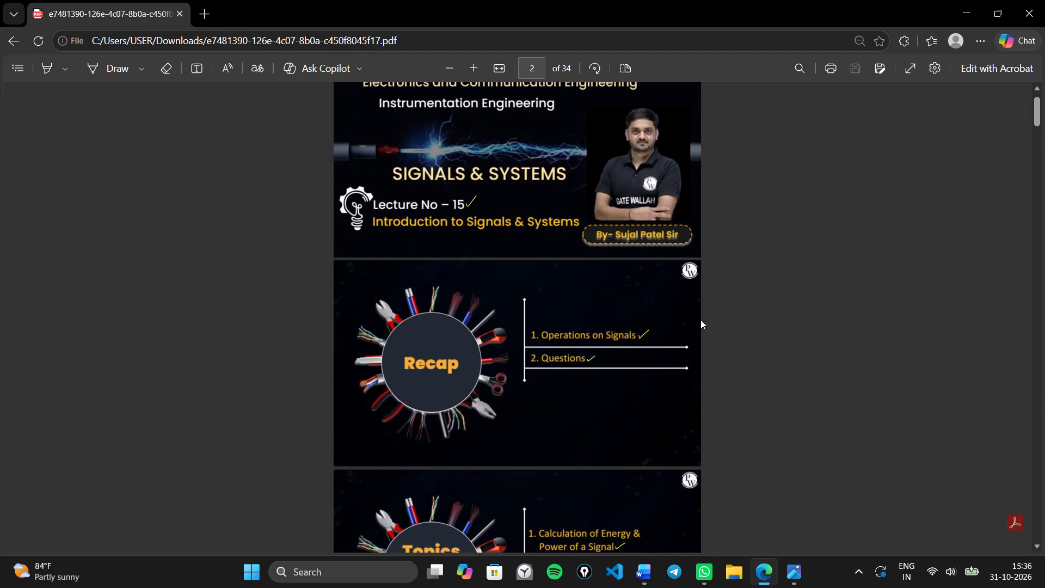